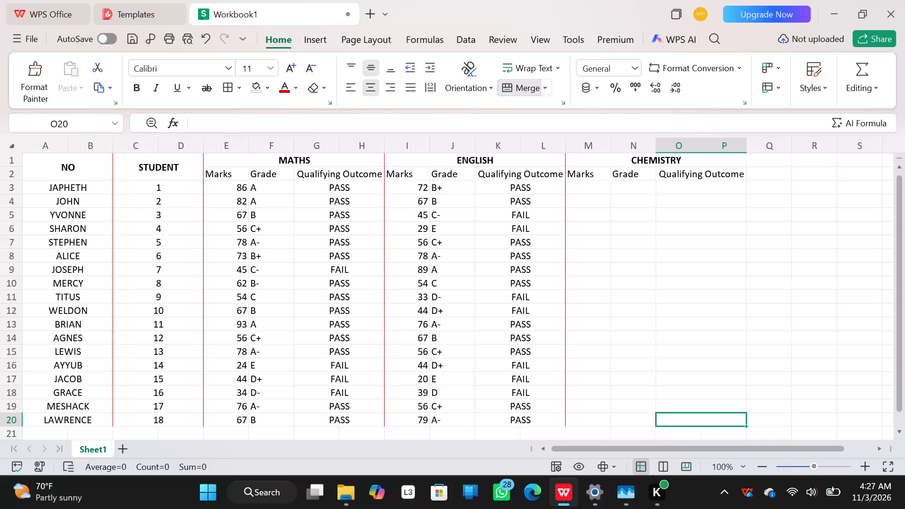
Draw a red vertical border along the outer edge of the CHEMISTRY block, after column P, from row 1 to row 20.
click(757, 187)
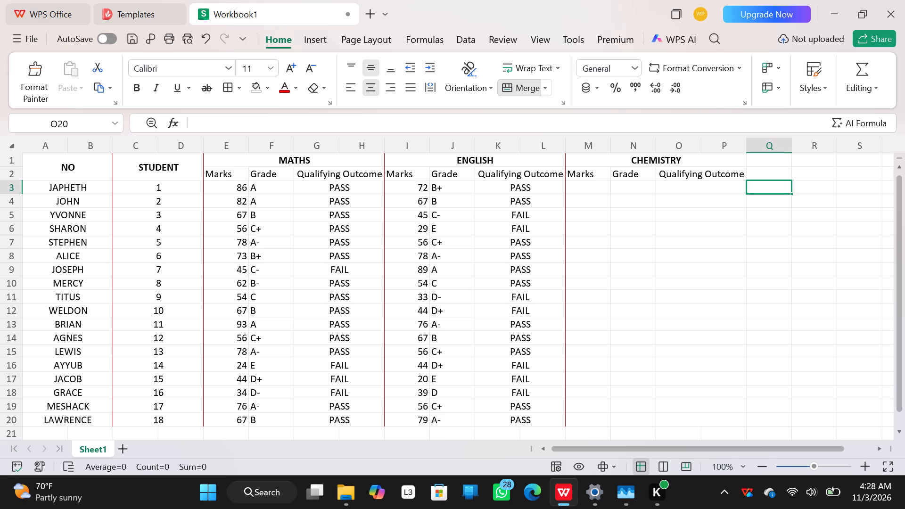
click(858, 195)
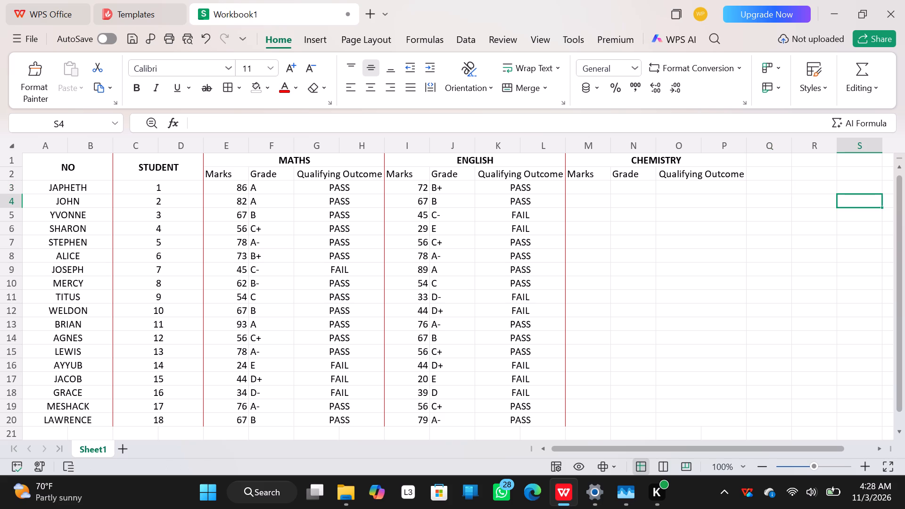
click(269, 90)
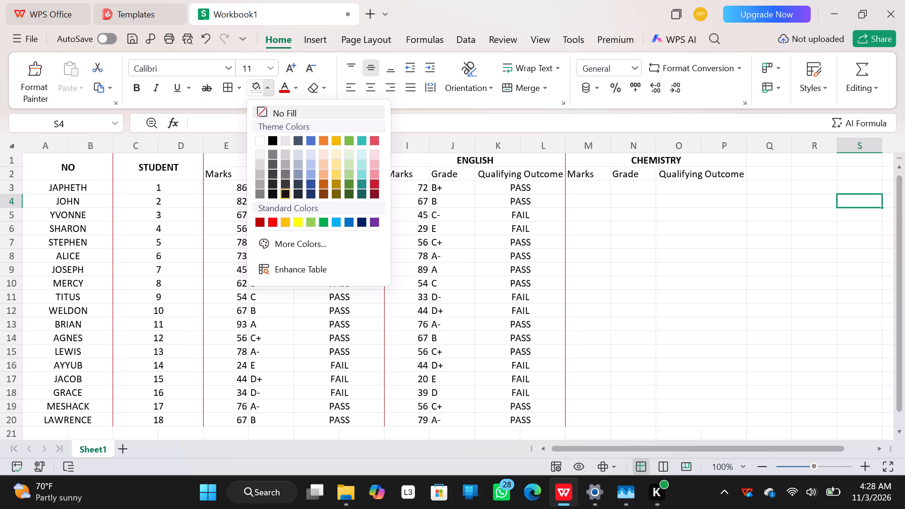
click(240, 86)
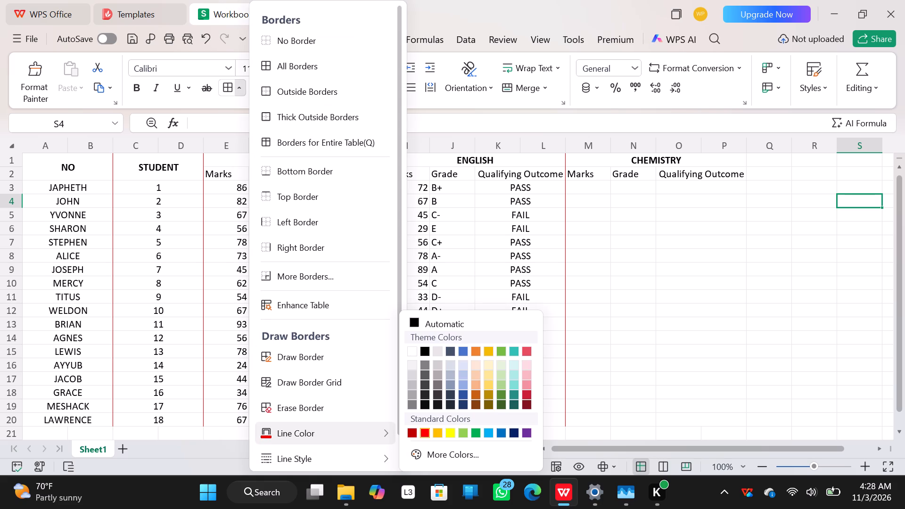
click(425, 428)
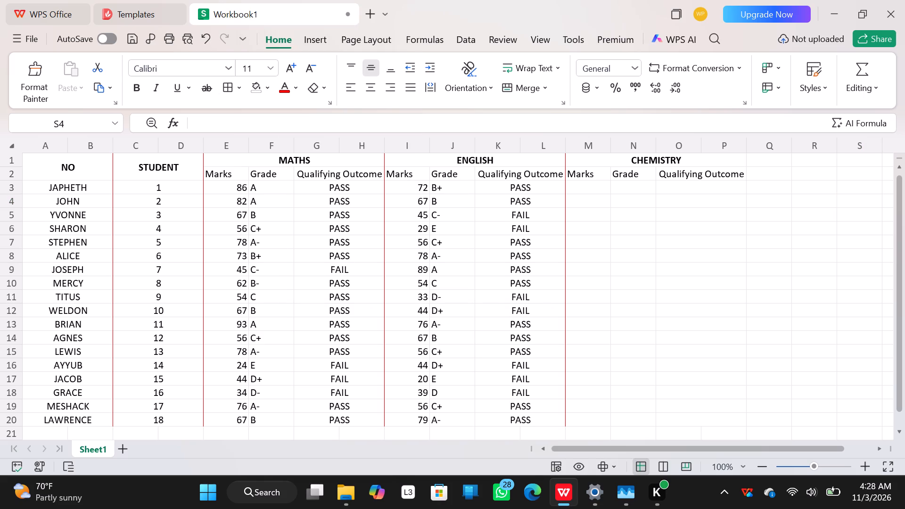
click(745, 157)
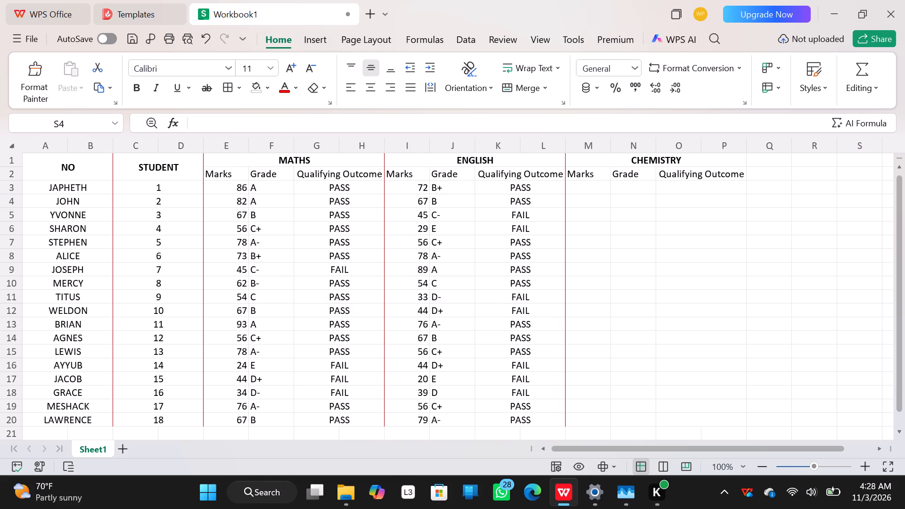
click(745, 175)
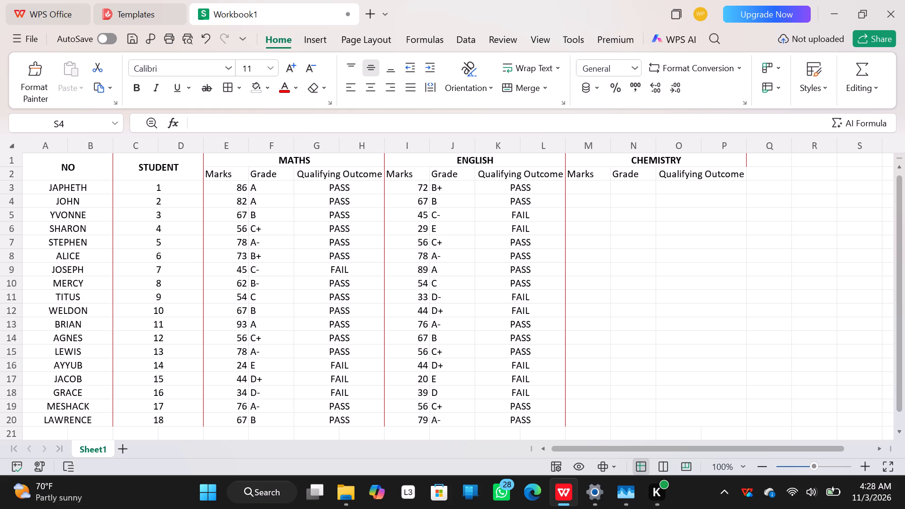
click(747, 189)
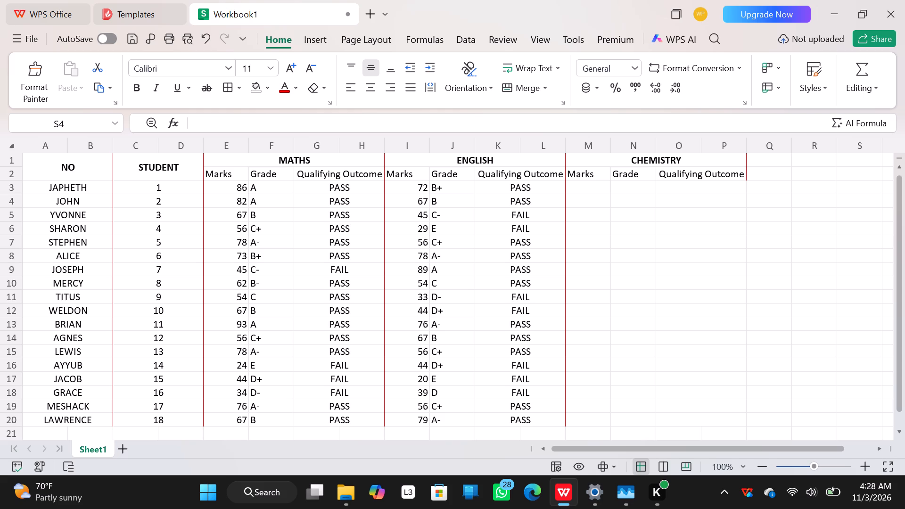
click(746, 203)
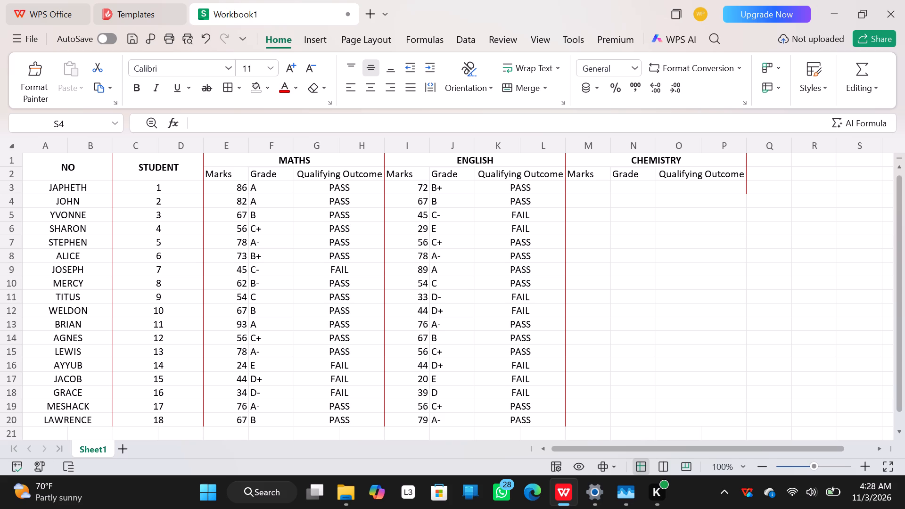
click(747, 217)
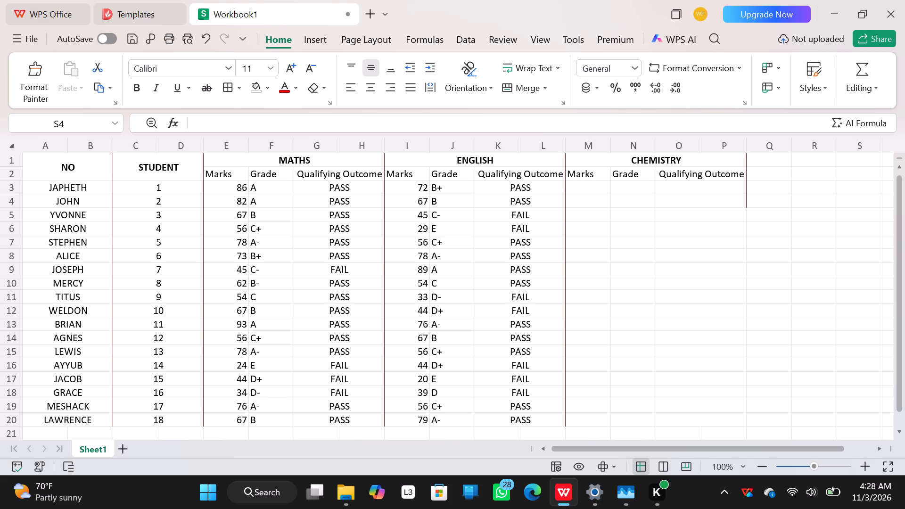
click(747, 232)
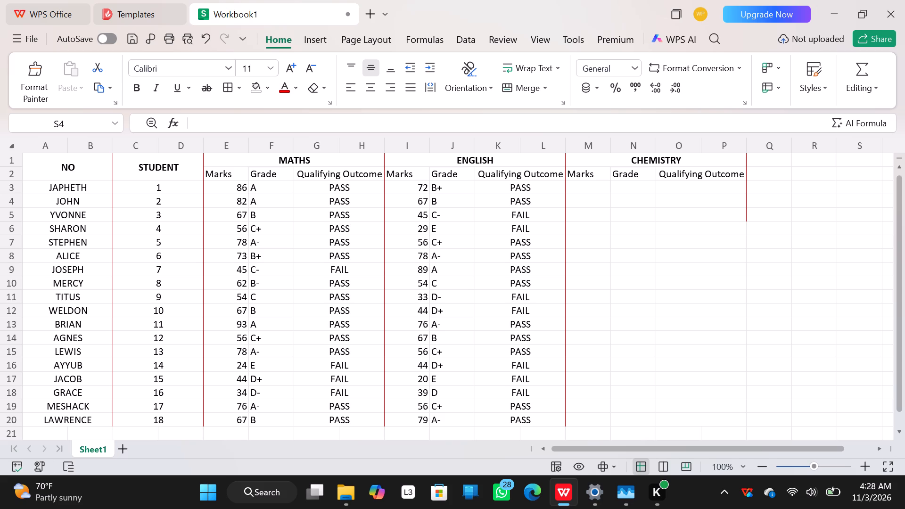
click(747, 246)
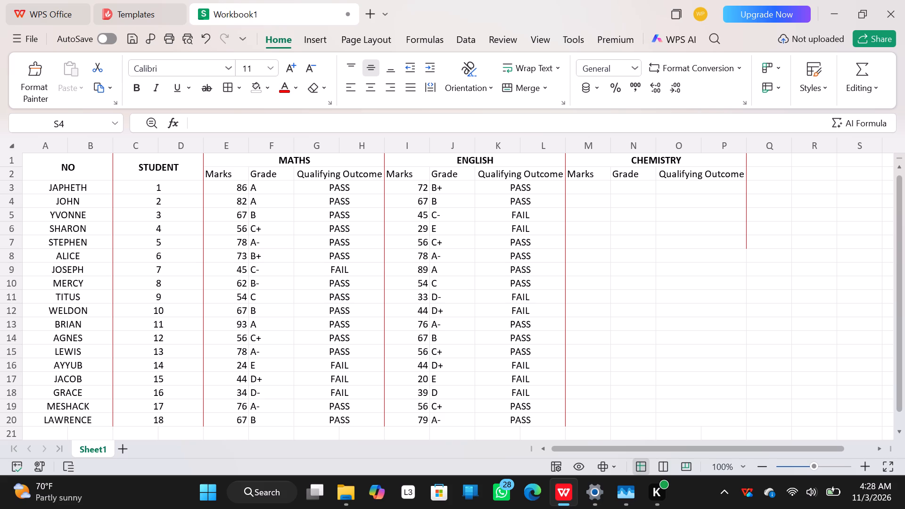
click(746, 255)
click(746, 267)
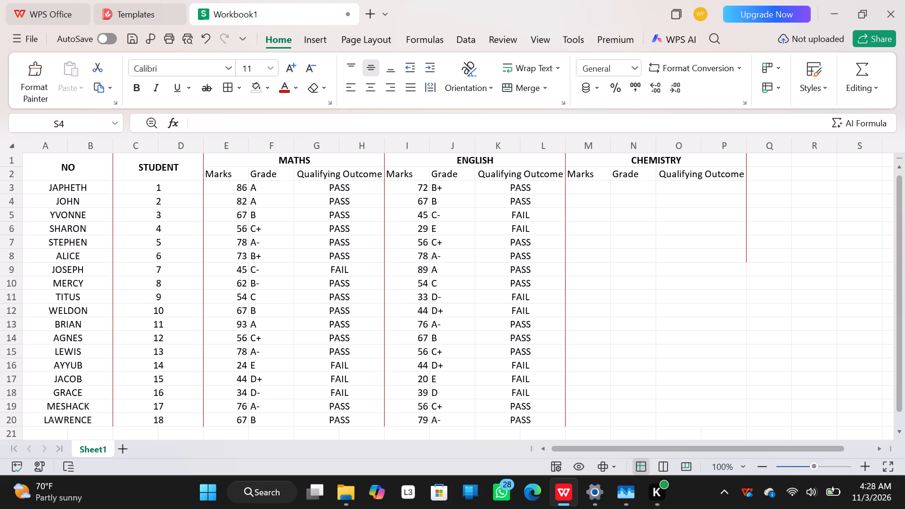
click(746, 281)
click(746, 297)
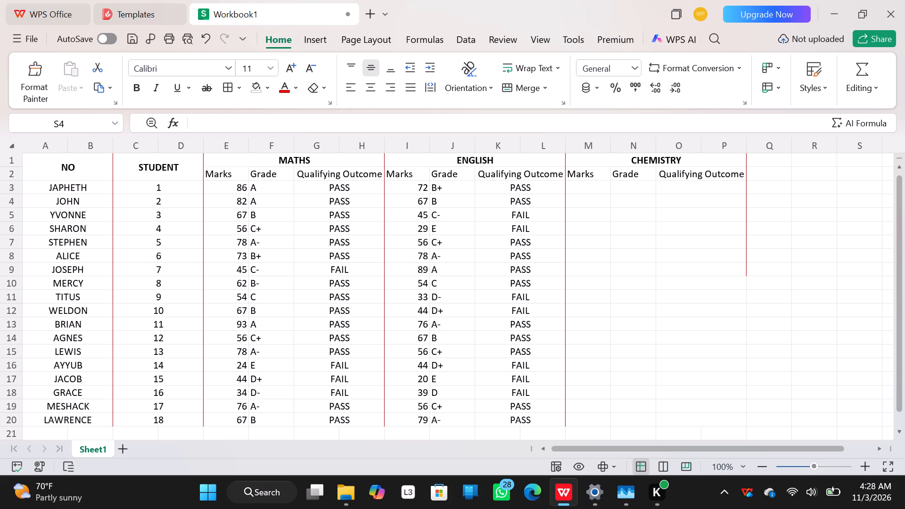
click(745, 308)
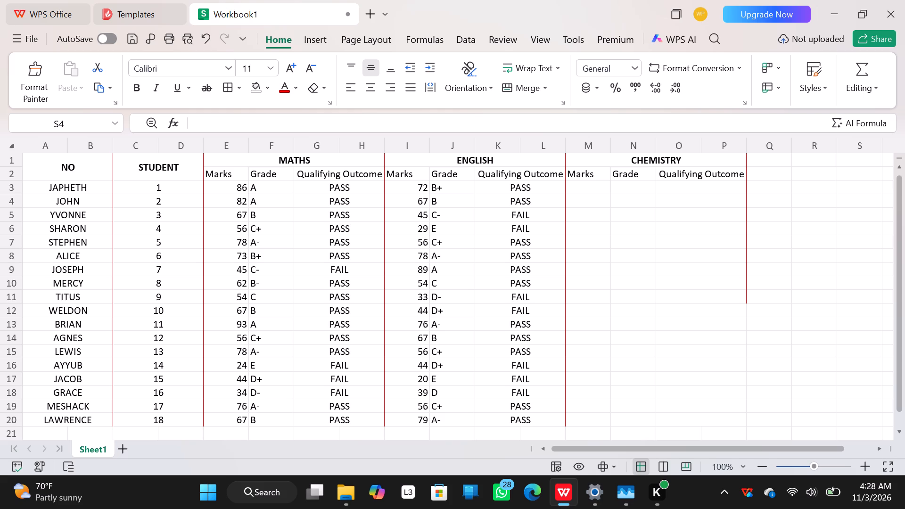
click(747, 324)
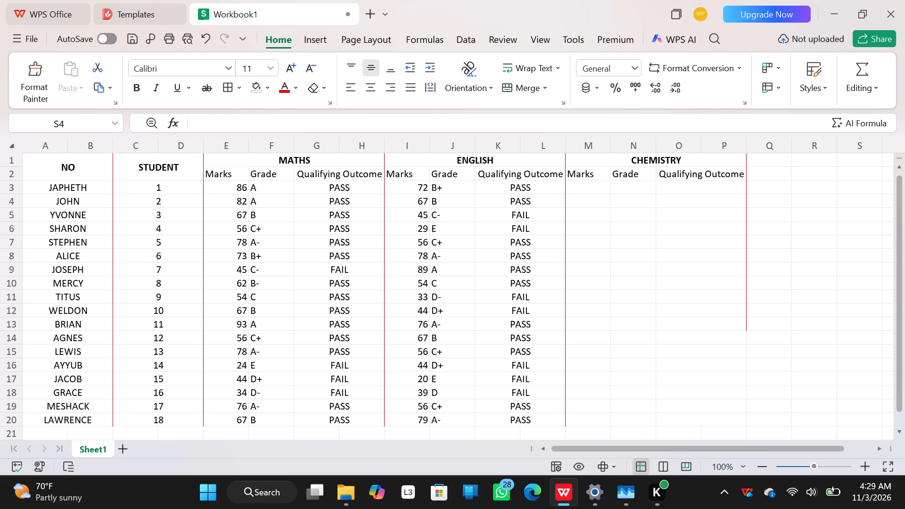
click(747, 343)
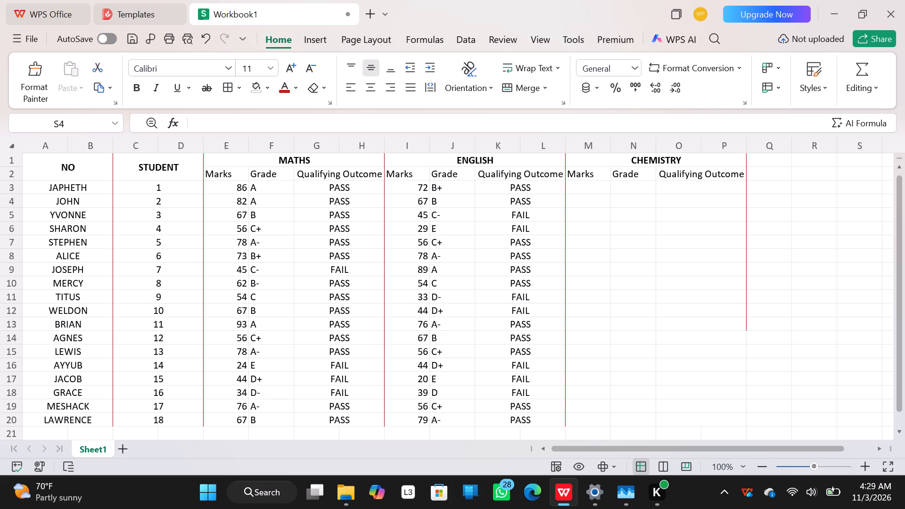
click(747, 352)
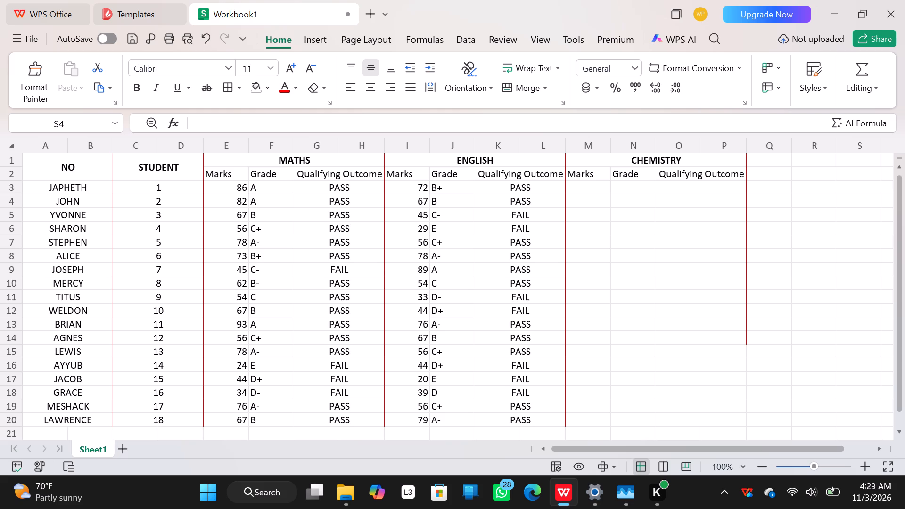
click(747, 362)
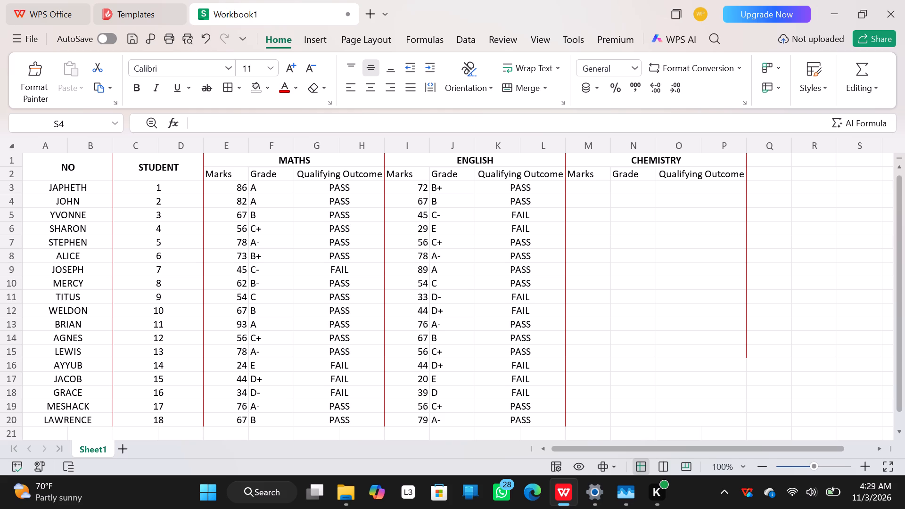
click(747, 376)
click(747, 394)
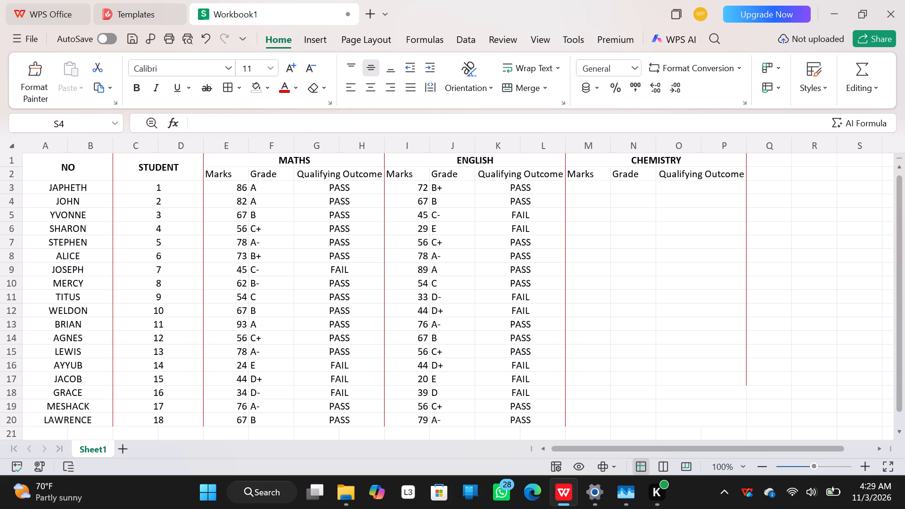
click(747, 402)
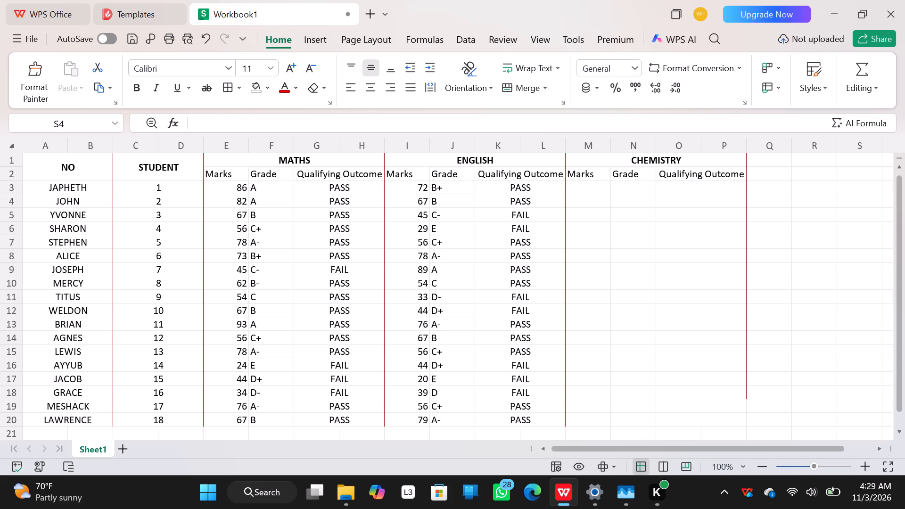
click(745, 416)
scroll(687, 250, right, 1)
scroll(687, 250, left, 5)
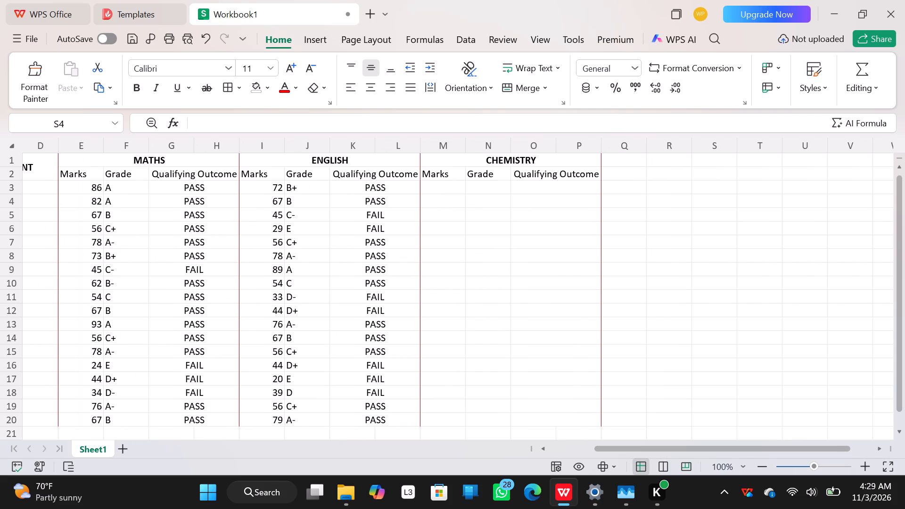
scroll(686, 250, left, 1)
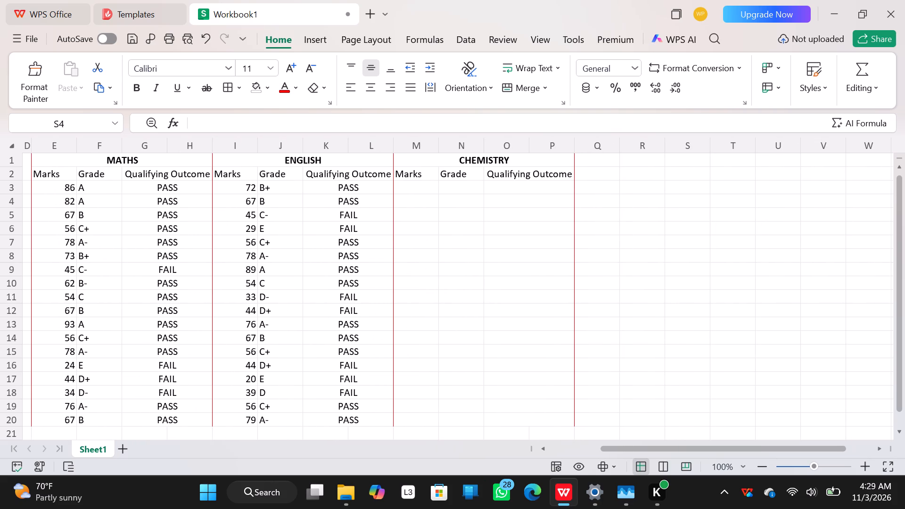
key(Return)
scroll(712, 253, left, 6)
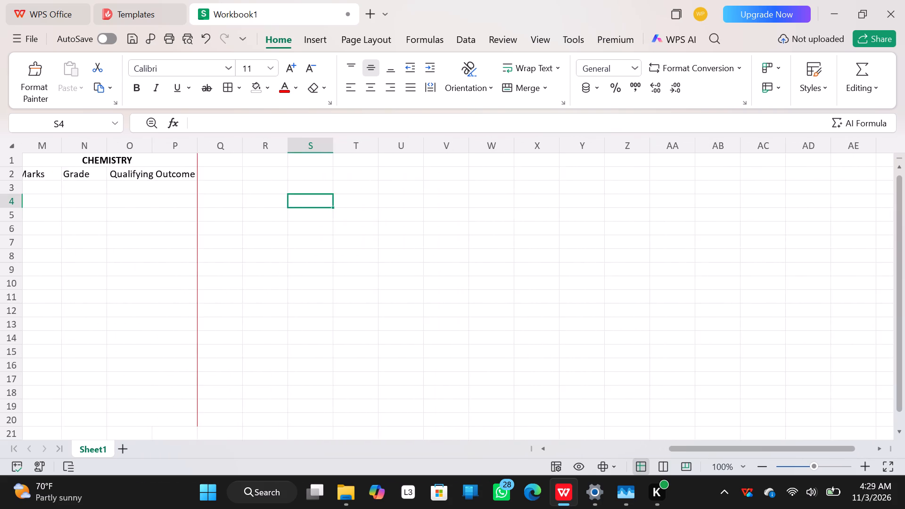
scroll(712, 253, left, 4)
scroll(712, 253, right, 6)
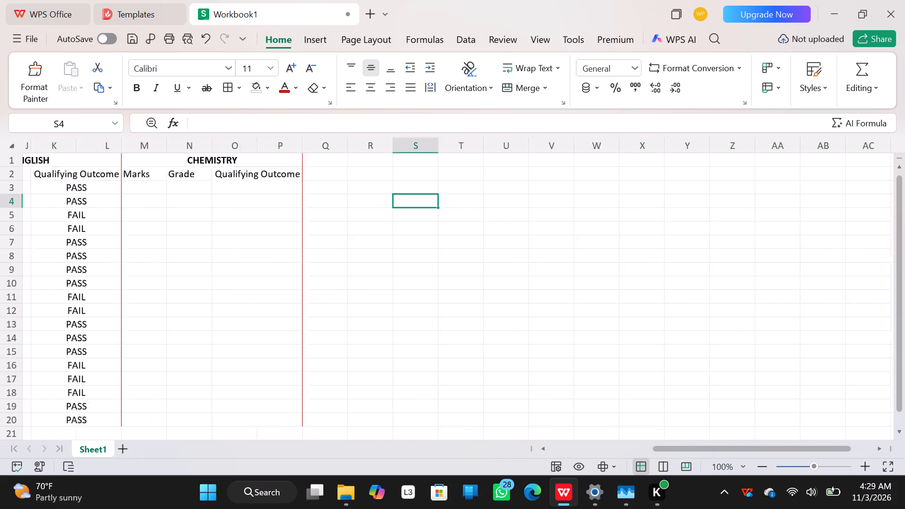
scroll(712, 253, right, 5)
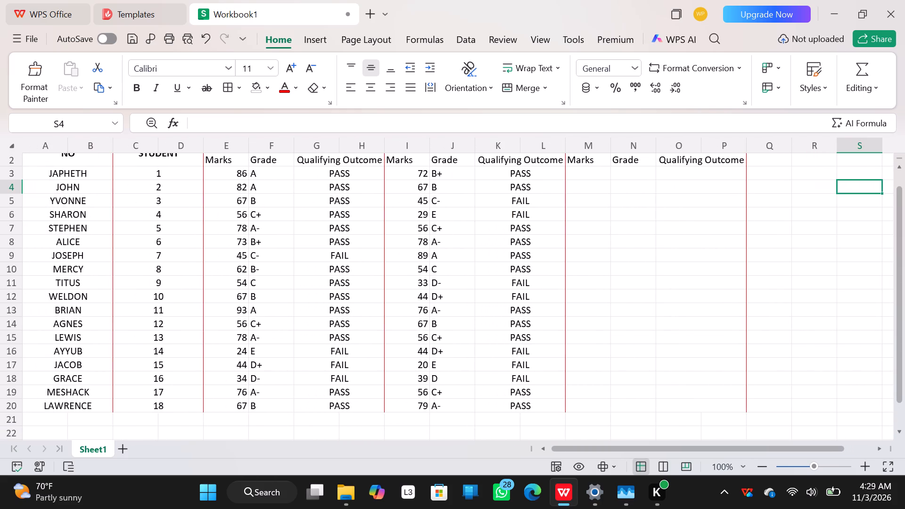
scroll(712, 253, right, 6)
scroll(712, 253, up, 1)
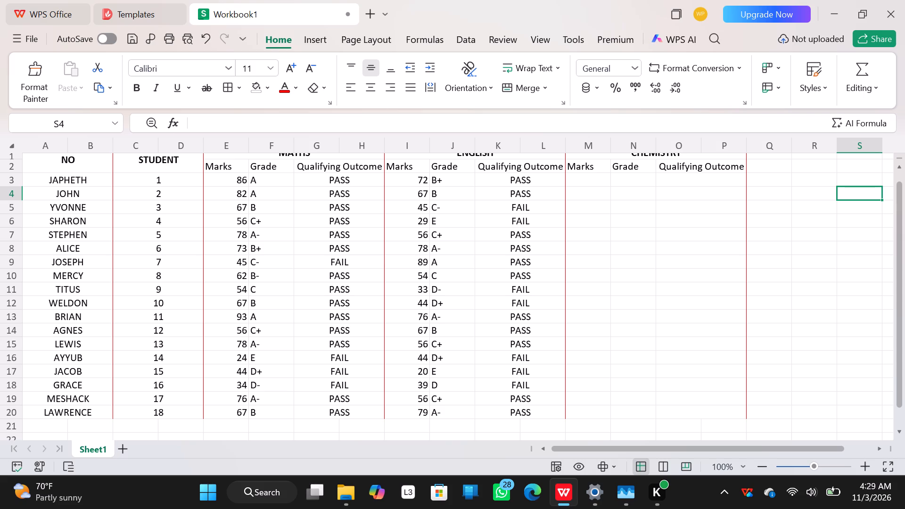
Enter Chemistry marks of 76 in M3 and 44 in M4.
click(600, 189)
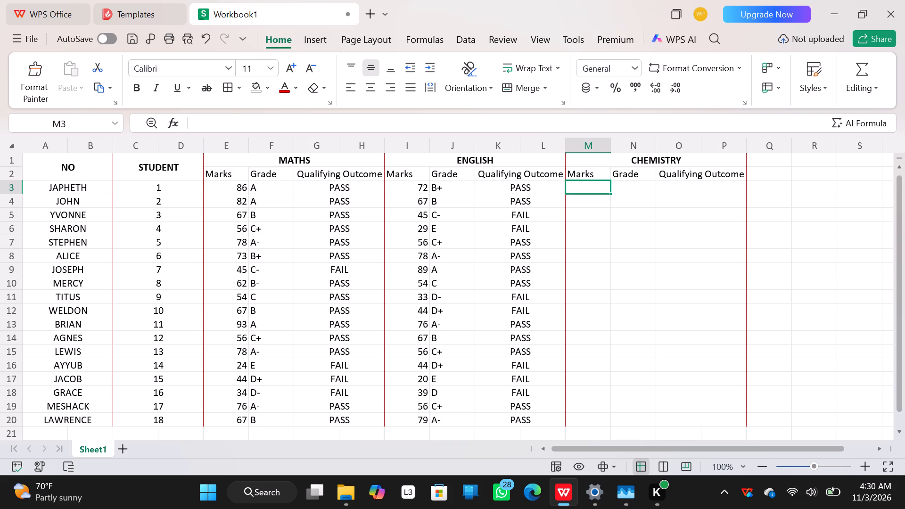
text(76)
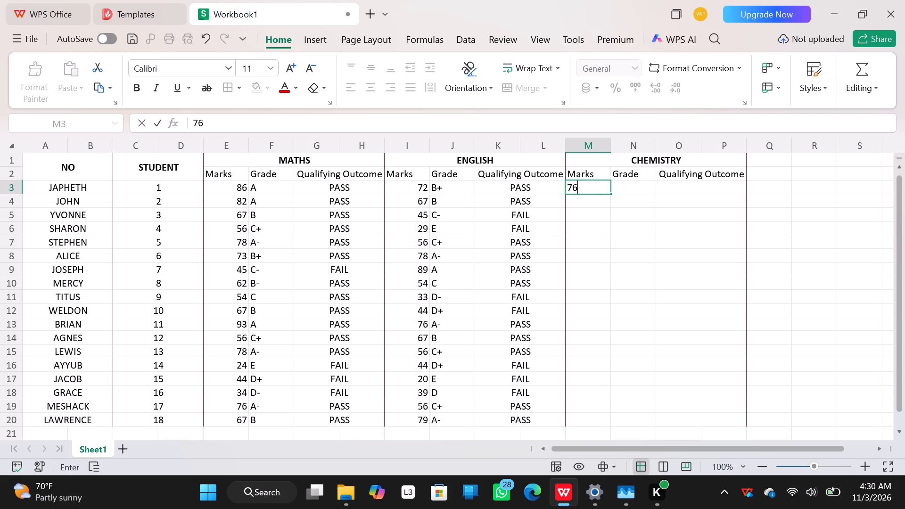
click(577, 204)
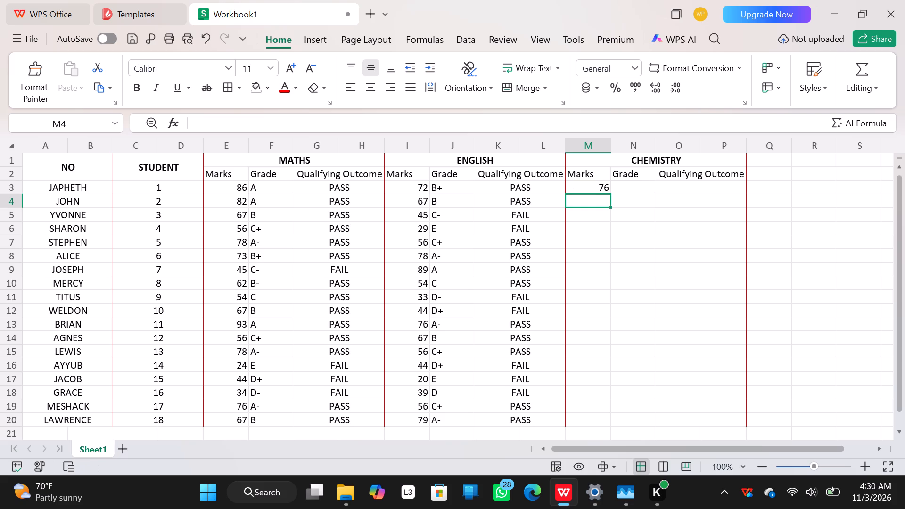
text(44)
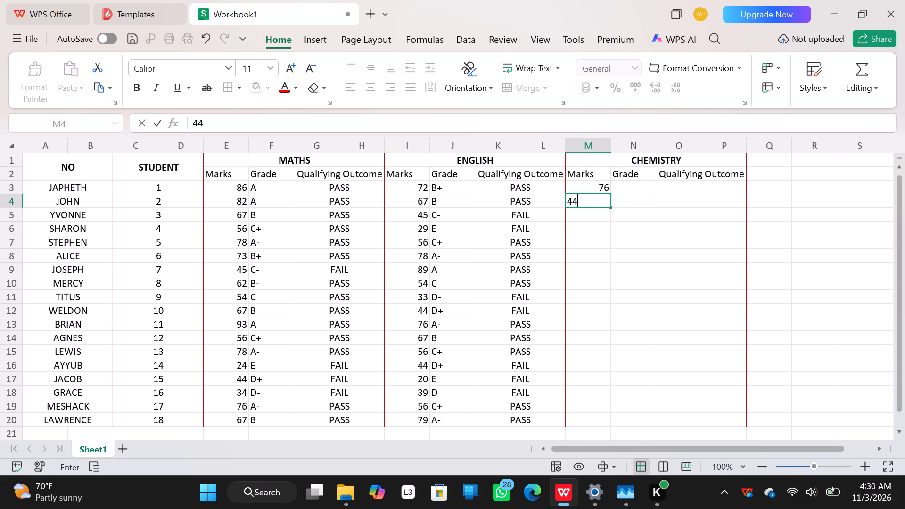
key(Return)
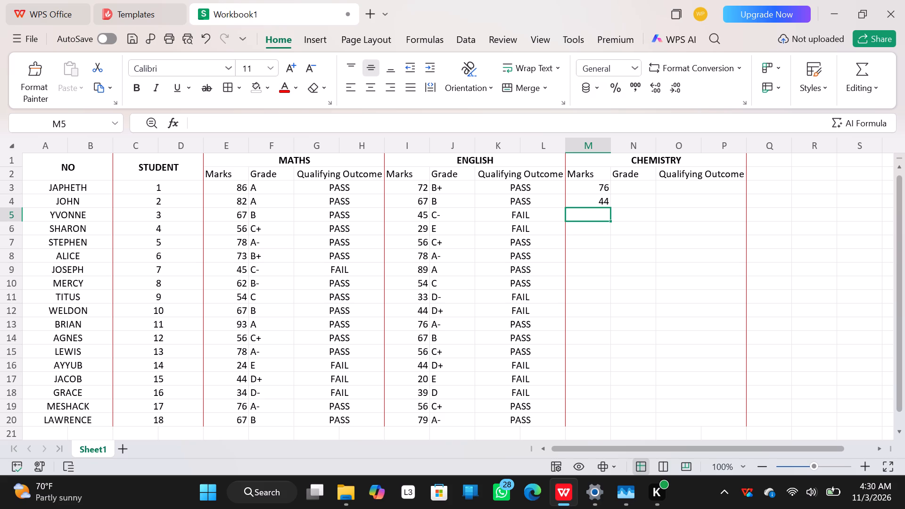
Enter the formula =IF(M4="YES",44,76) in the Chemistry Marks cell M5.
key(equal)
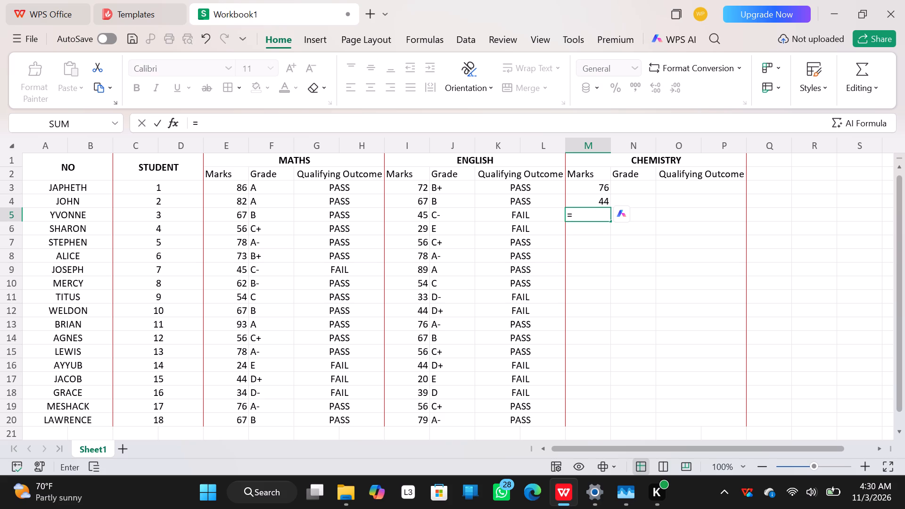
key(i)
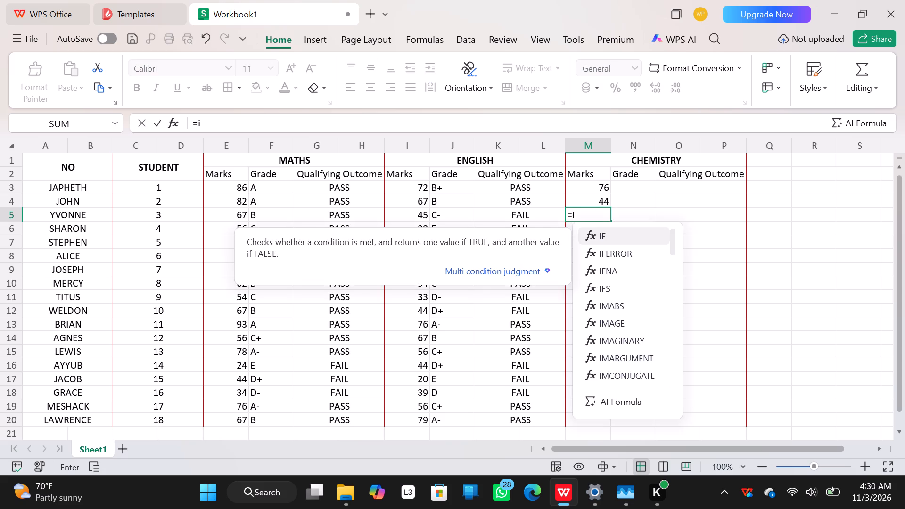
key(f)
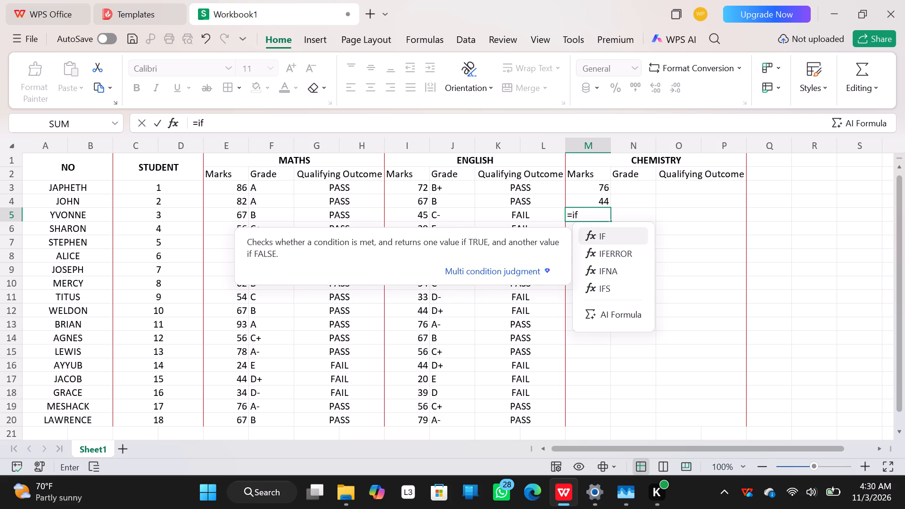
key(BackSpace)
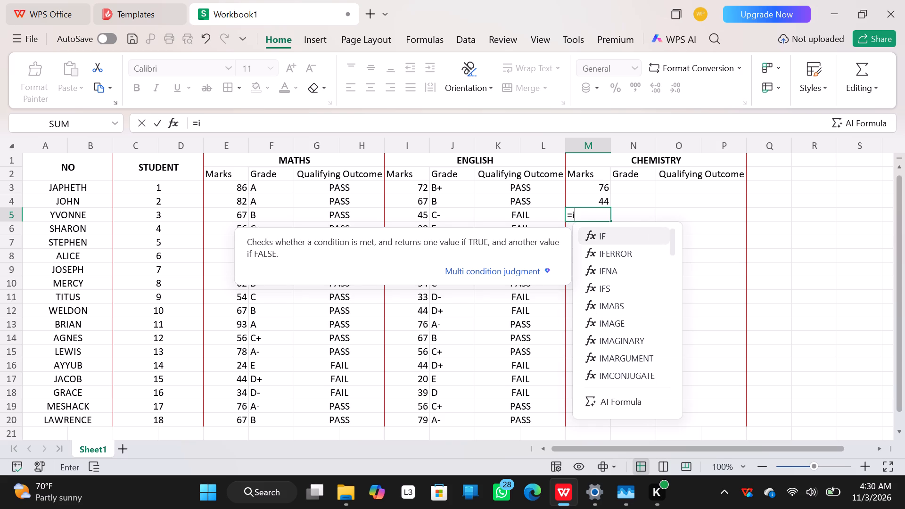
key(BackSpace)
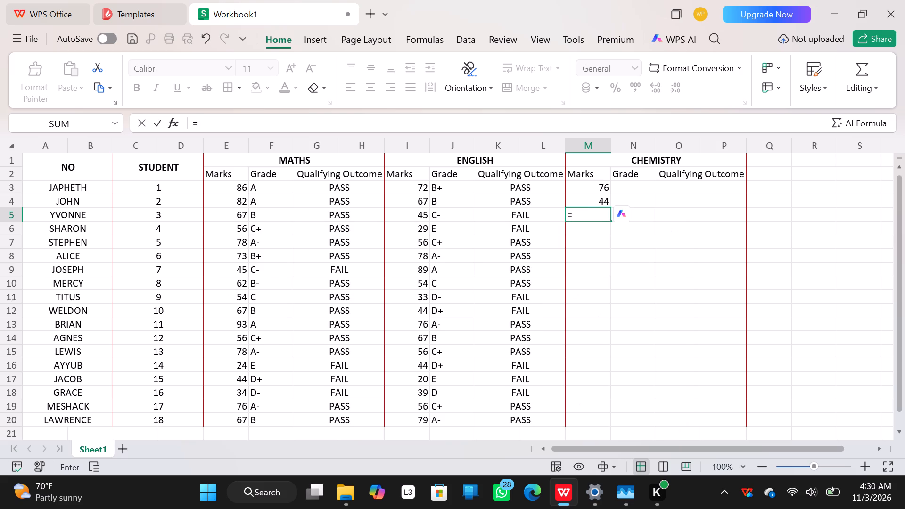
text(IF)
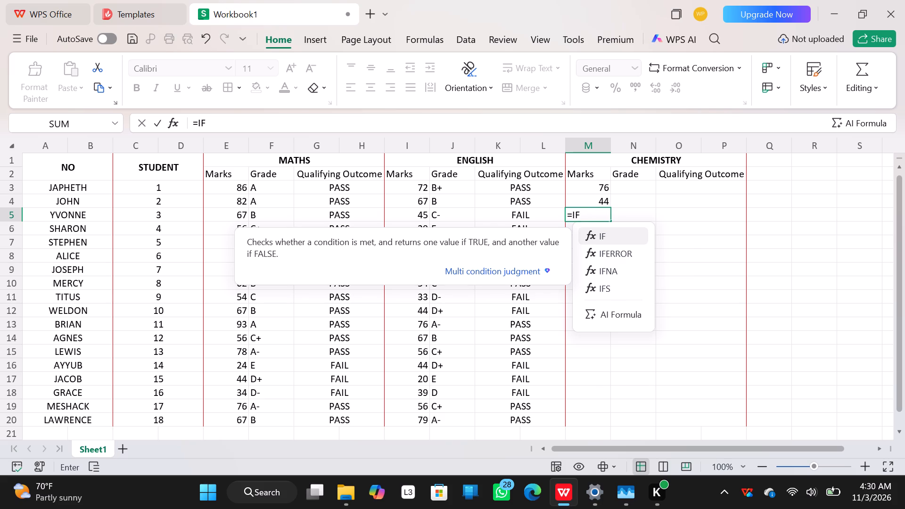
key(shift+parenleft)
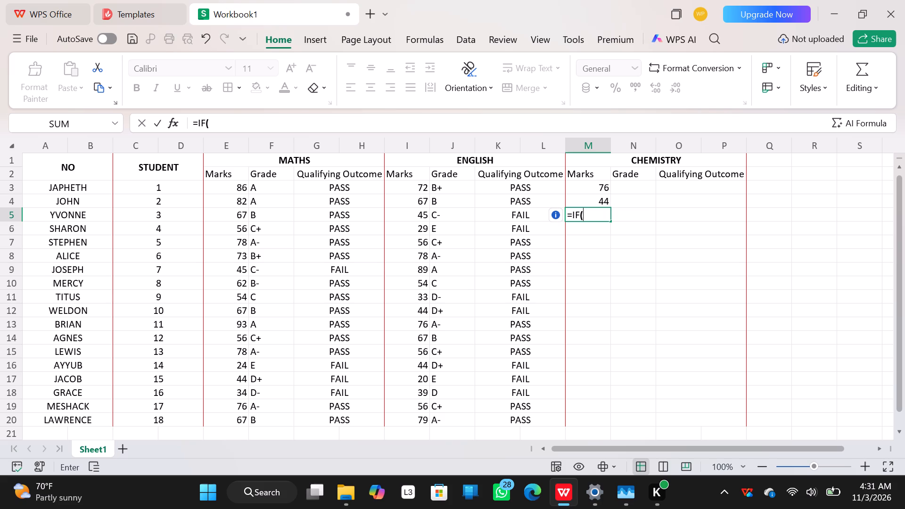
key(i)
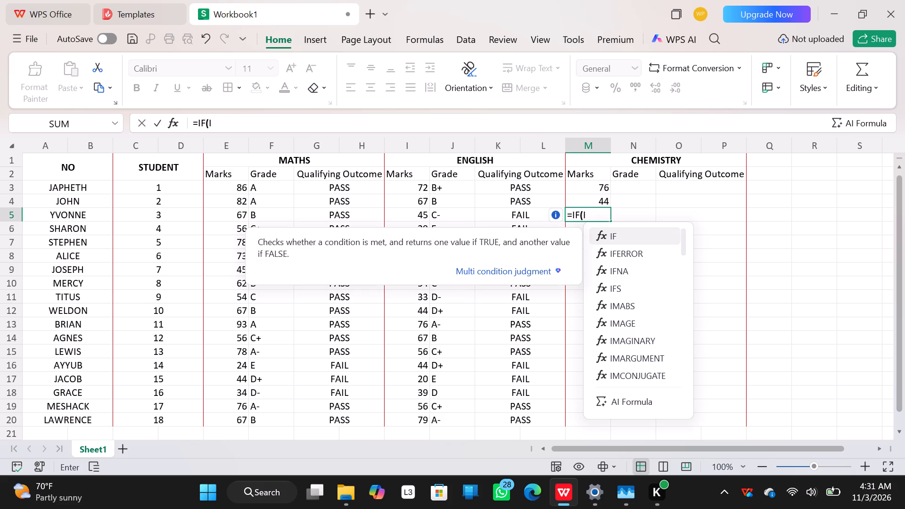
key(BackSpace)
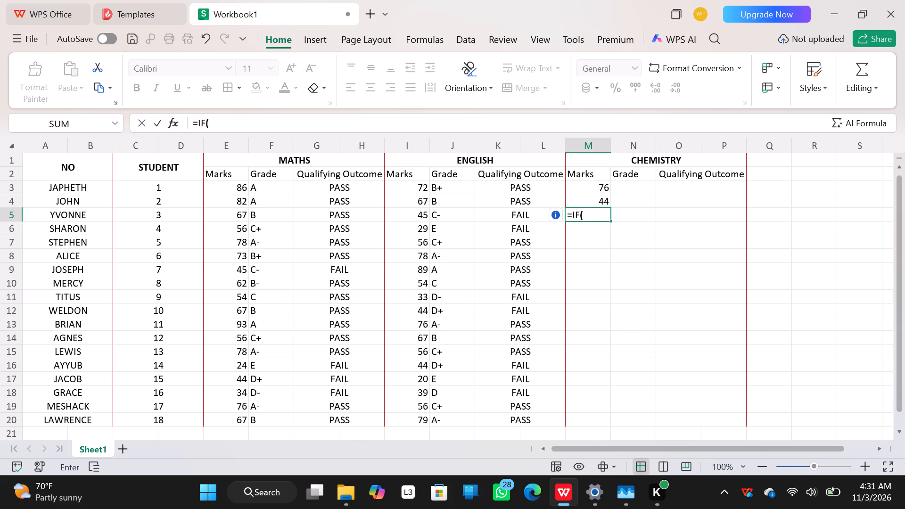
key(m)
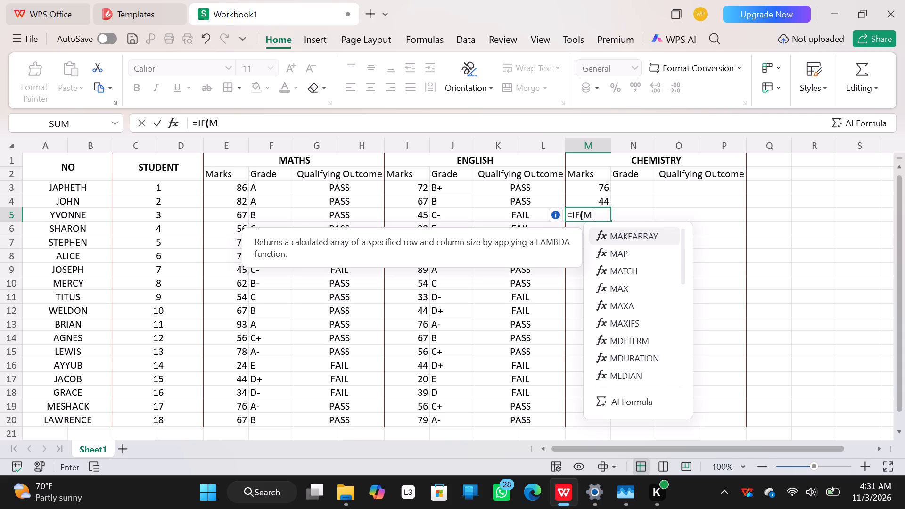
key(4)
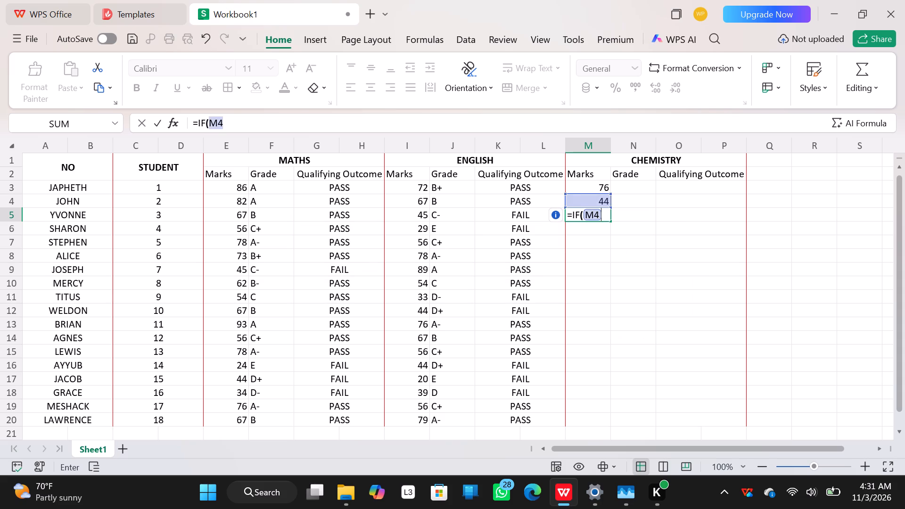
key(equal)
key(shift+quotedbl)
text(YES)
key(shift+quotedbl)
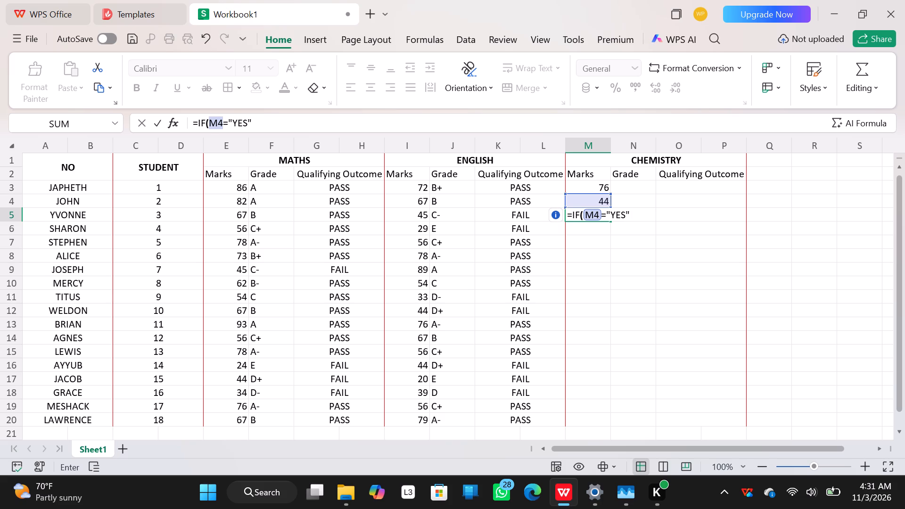
key(comma)
text(44)
key(comma)
text(76)
key(shift+parenright)
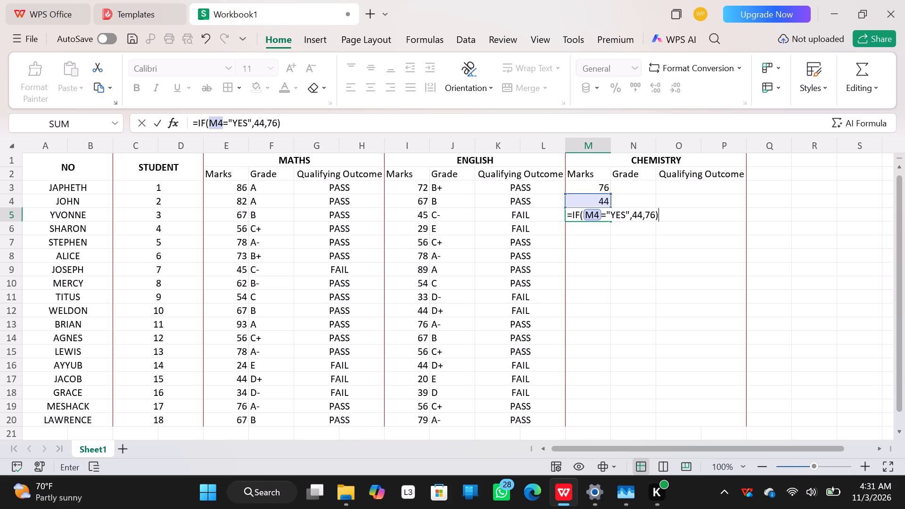
key(Return)
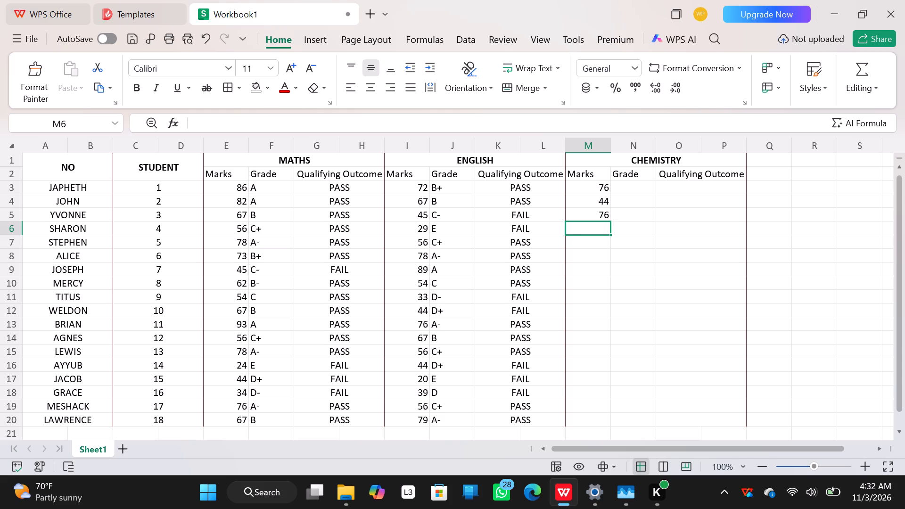
Enter the formula =IF(M5="YES",76,56) in the Chemistry Marks cell M6.
key(shift+plus)
key(BackSpace)
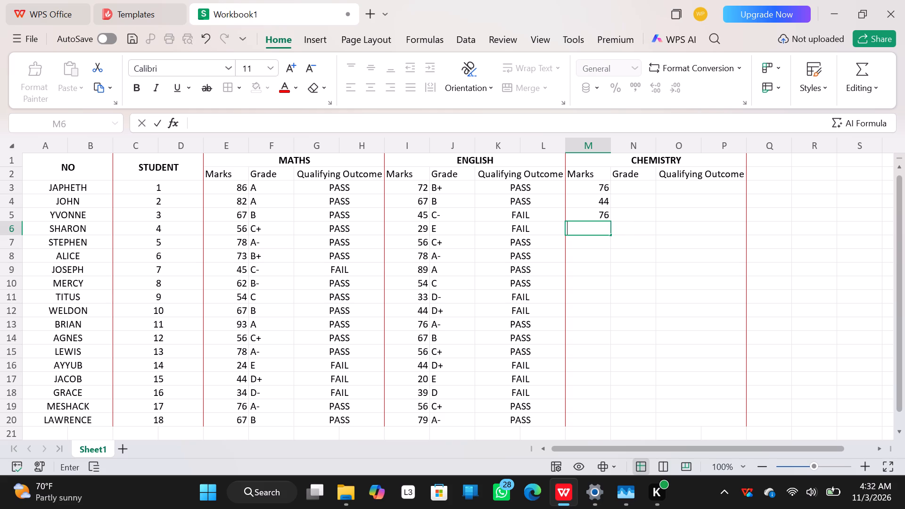
key(shift+plus)
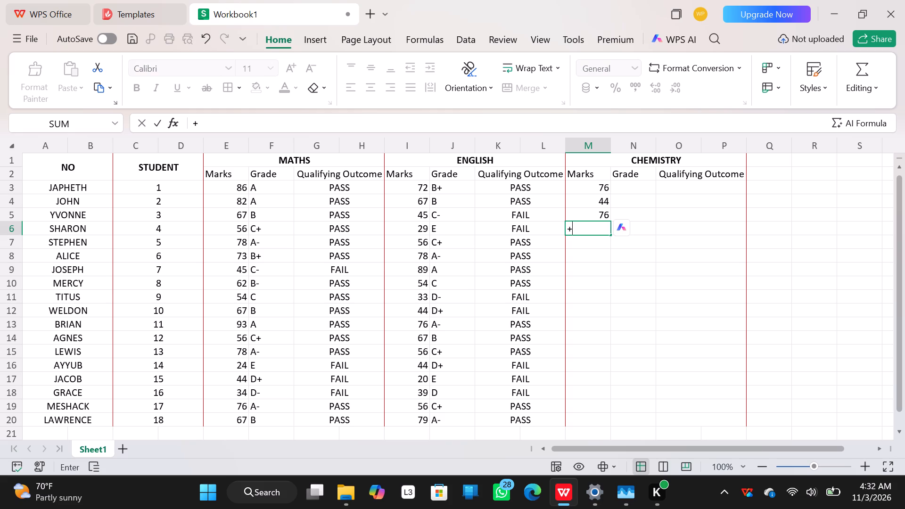
key(BackSpace)
key(equal)
key(i)
key(f)
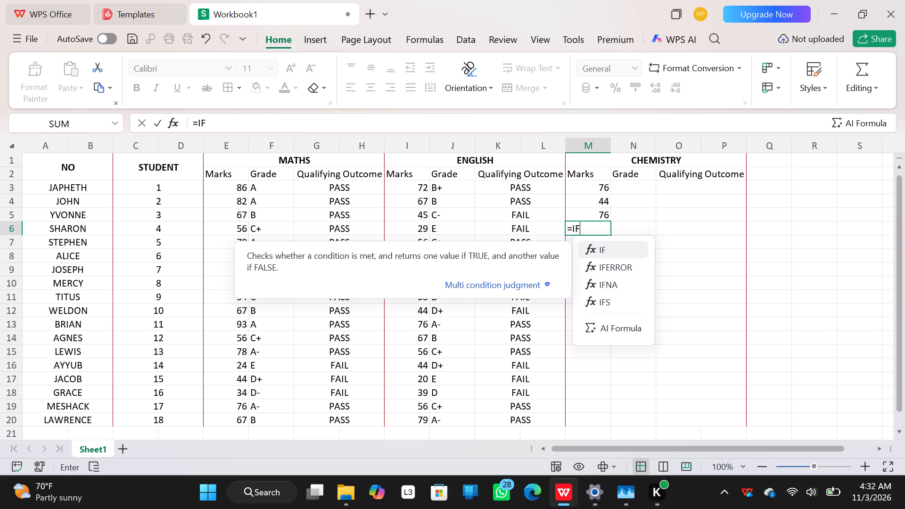
key(shift+parenleft)
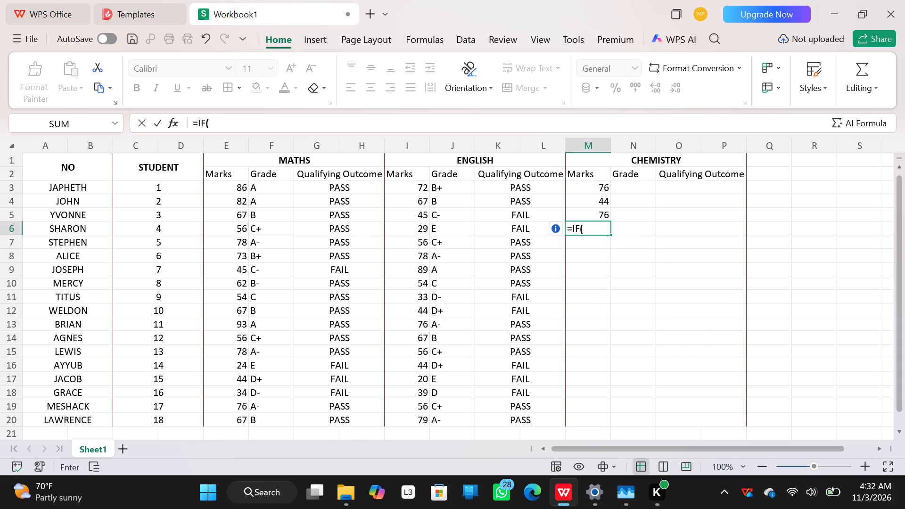
key(m)
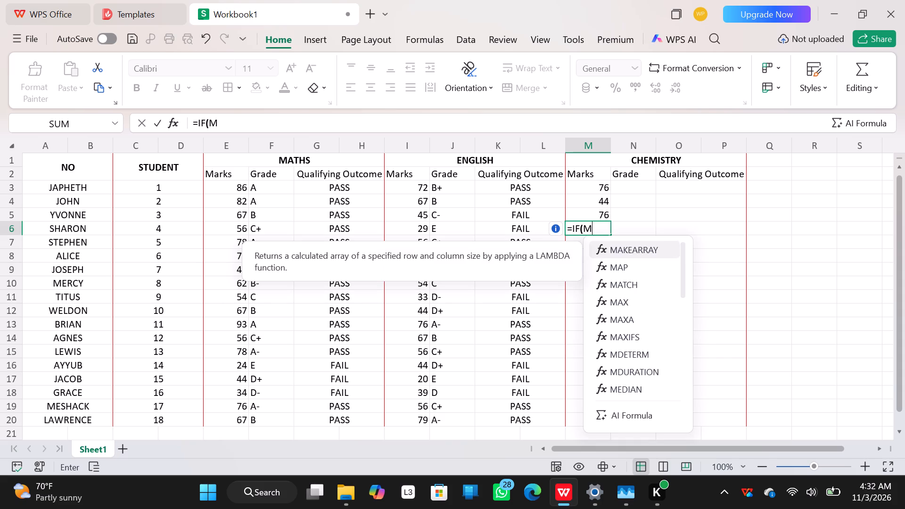
key(5)
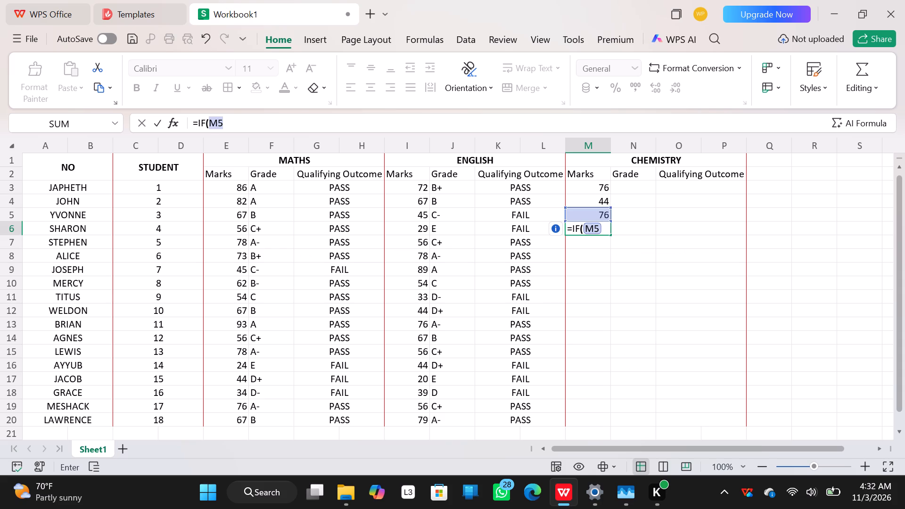
key(equal)
key(shift+quotedbl)
text(YESS)
key(BackSpace)
key(shift+quotedbl)
key(comma)
text(76)
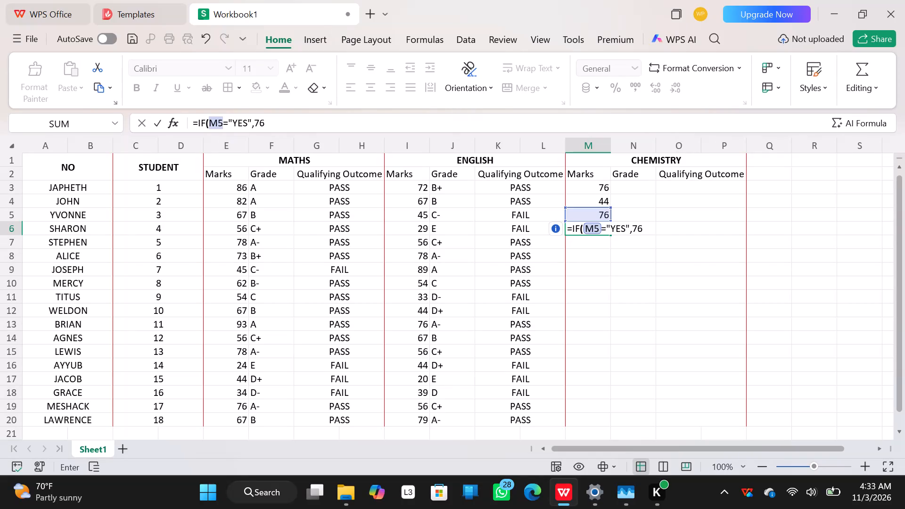
key(comma)
text(56)
key(shift+parenright)
key(Return)
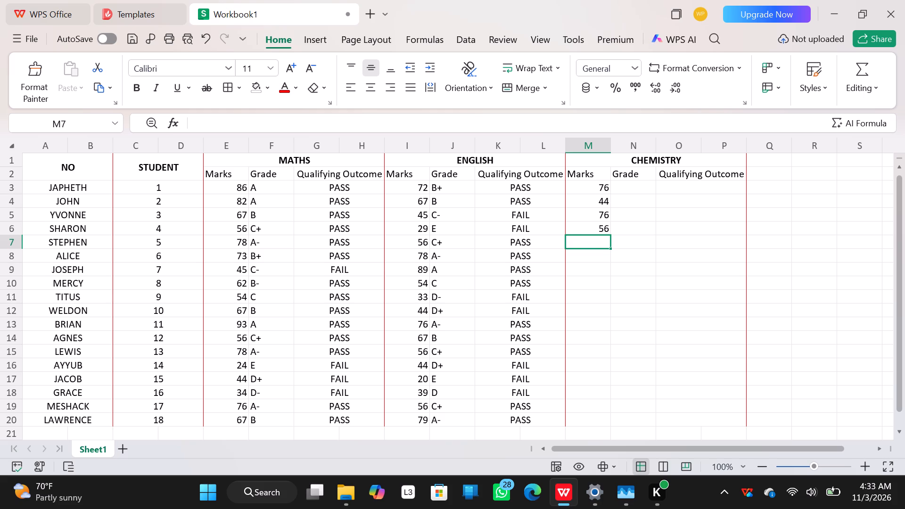
Enter the formula =IF(M6="YES",56,74) in the Chemistry Marks cell M7.
key(equal)
text(IF)
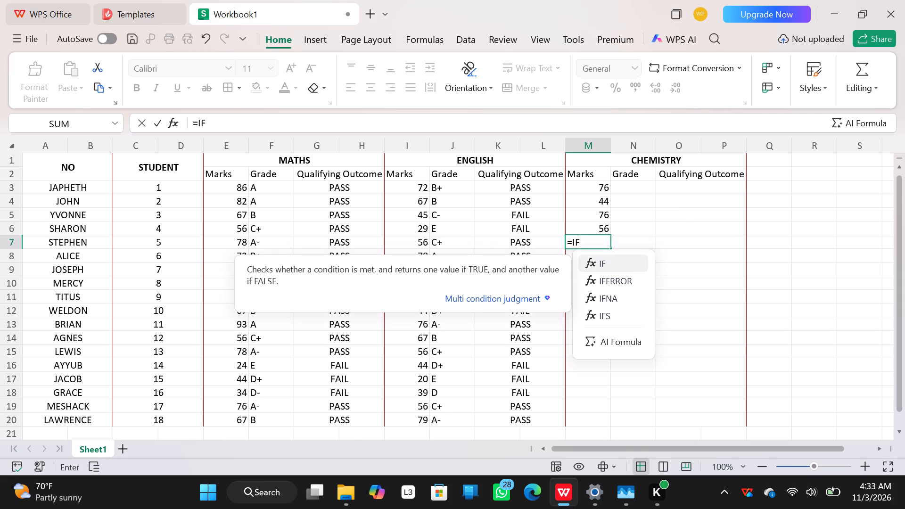
key(shift+parenleft)
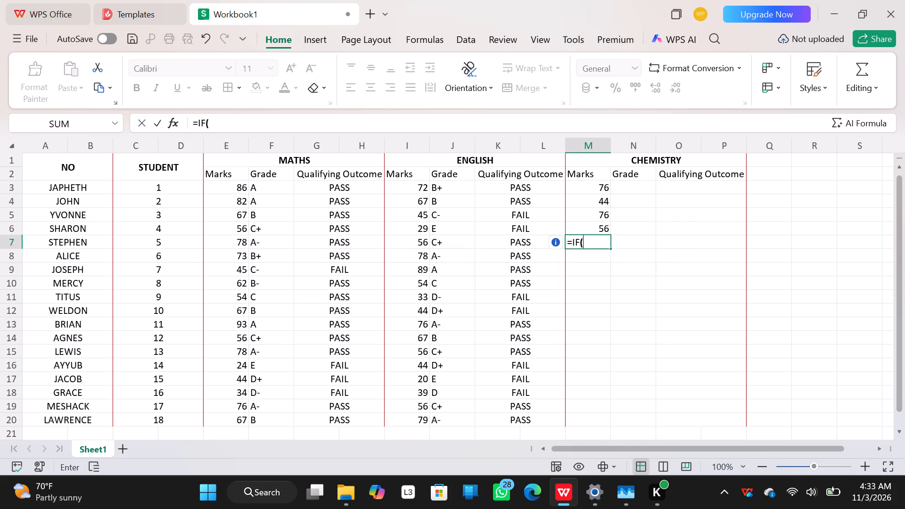
key(m)
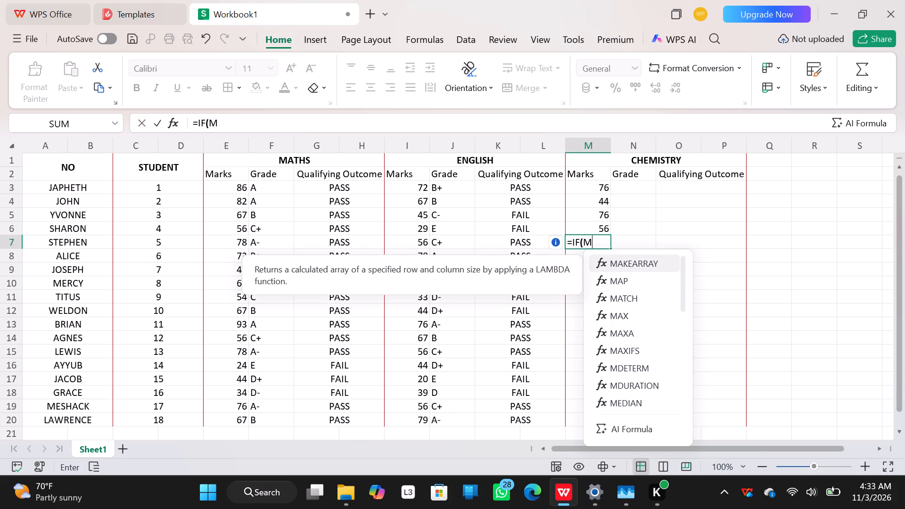
key(6)
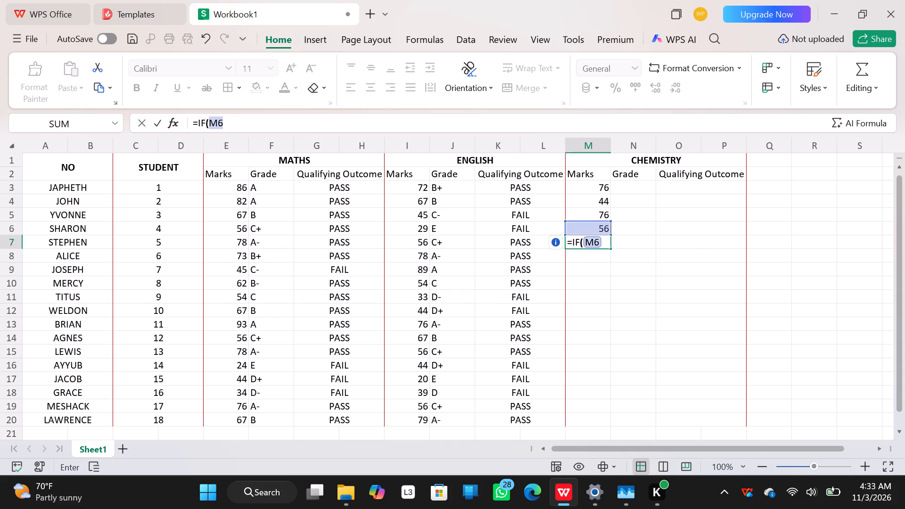
key(equal)
key(shift+quotedbl)
text(YES)
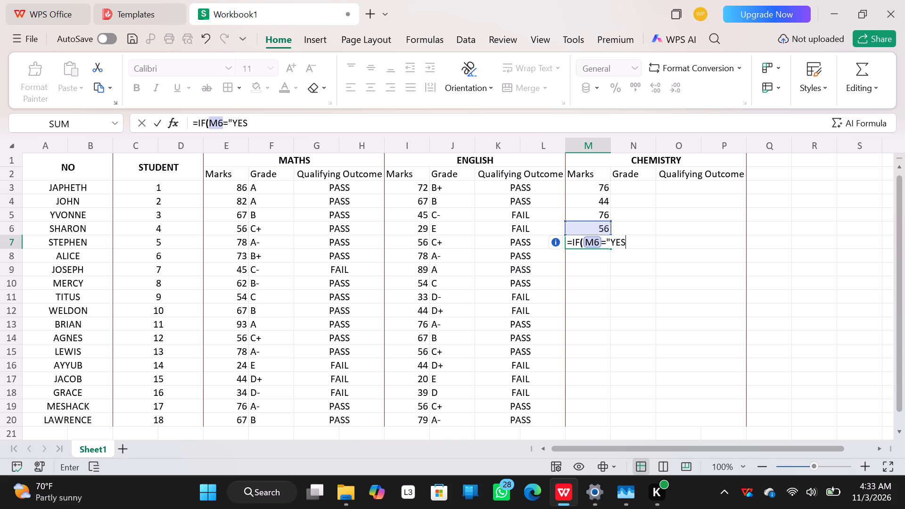
key(shift+quotedbl)
key(comma)
text(56)
key(comma)
text(74)
key(shift+quotedbl)
key(shift+parenright)
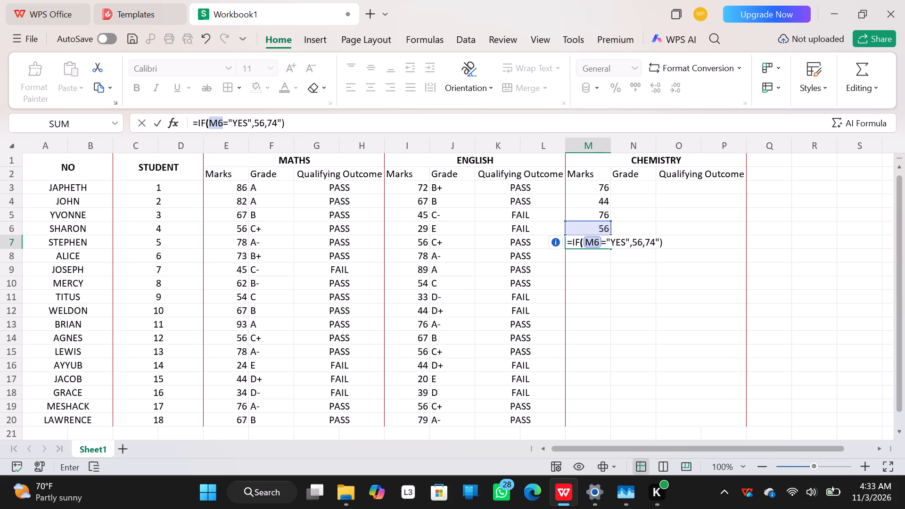
key(BackSpace)
key(BackSpace)
key(shift+parenright)
key(Return)
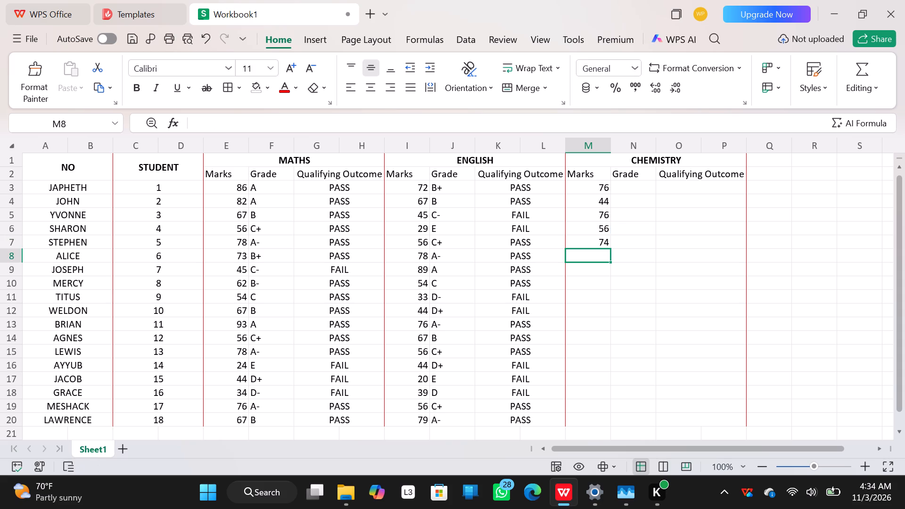
Enter Chemistry marks of 67, 89, 67, 45, 34, 76 and 55 in cells M8 through M14.
text(67)
key(Return)
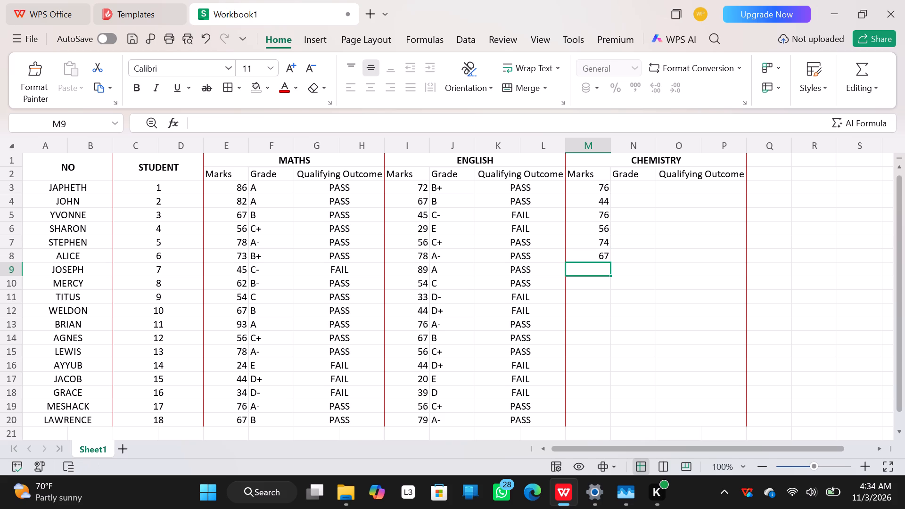
text(89)
key(Return)
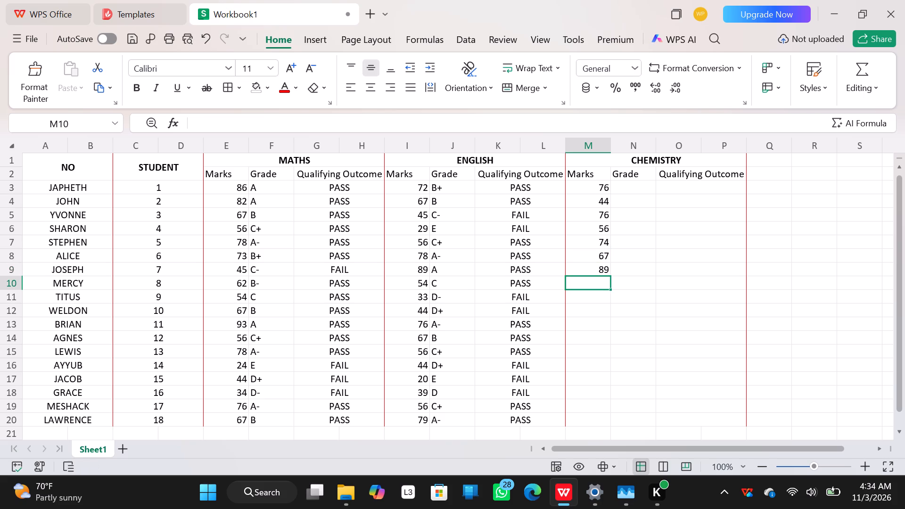
text(67)
key(Return)
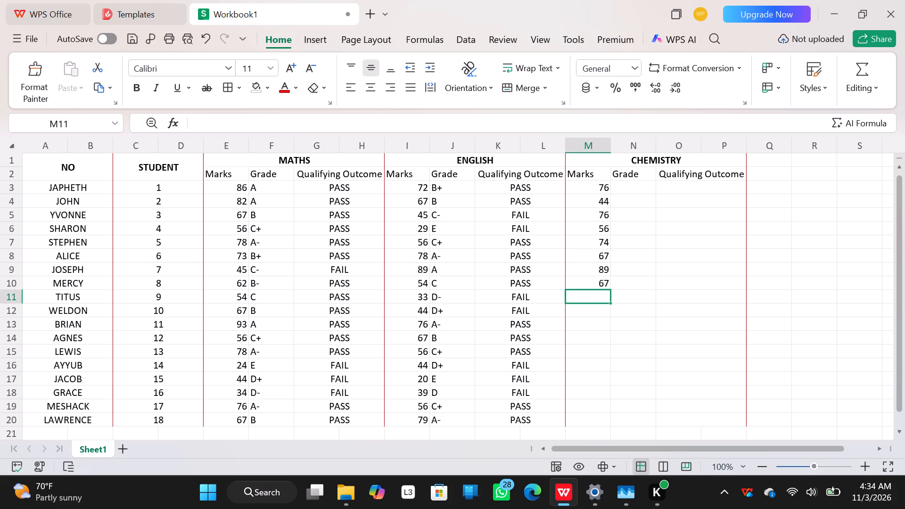
text(45)
key(Return)
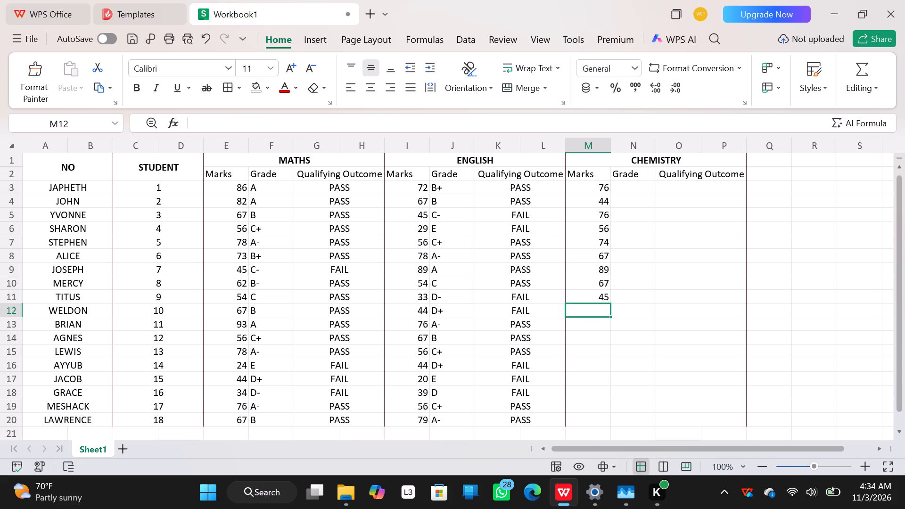
text(34)
key(Return)
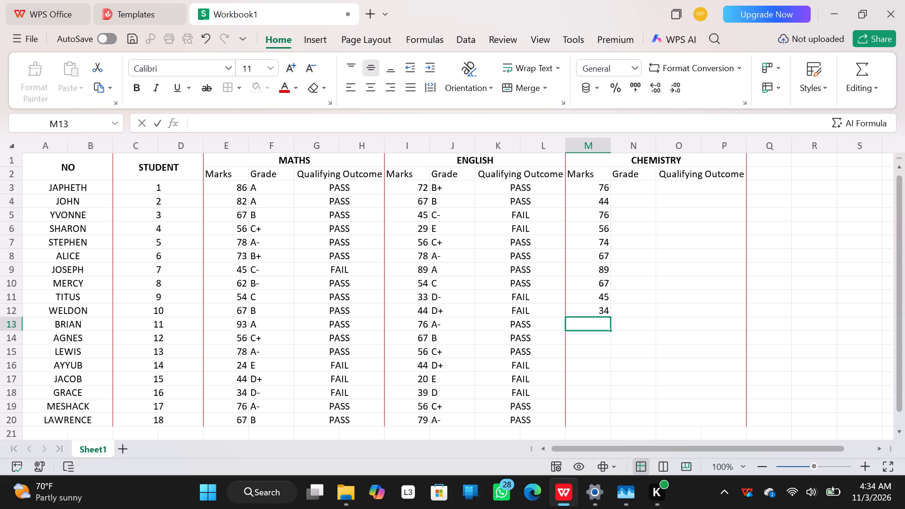
text(76)
key(Return)
text(55)
key(Return)
key(Return)
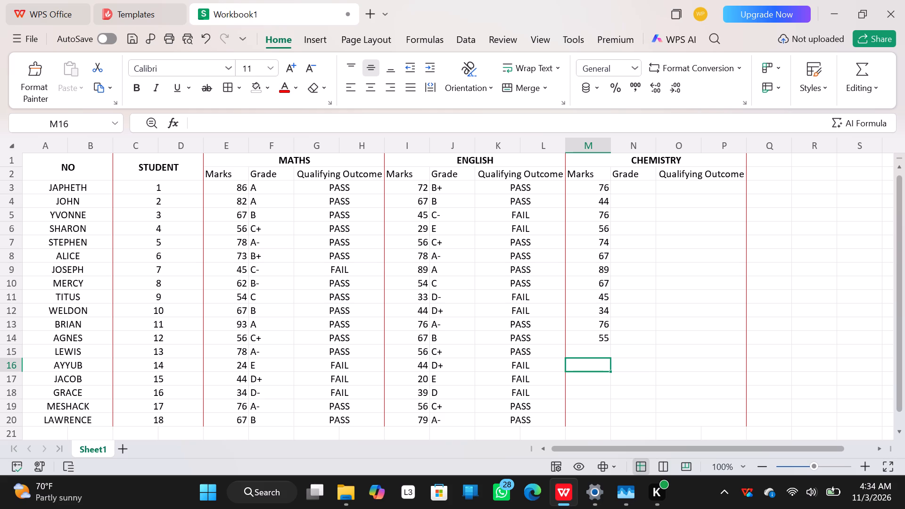
Enter Chemistry marks of 28, 76, 72, 53, 62 and 48 in cells M15 through M20.
click(586, 349)
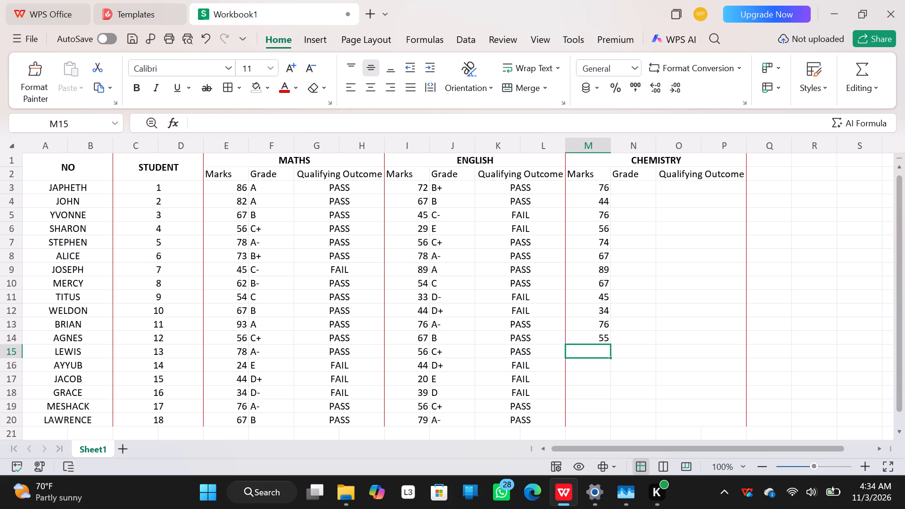
text(28)
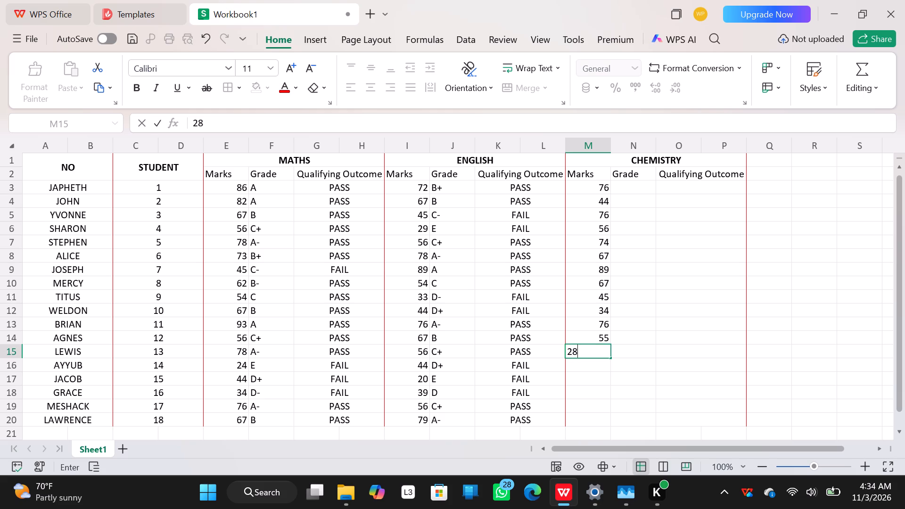
key(Return)
text(76)
key(Return)
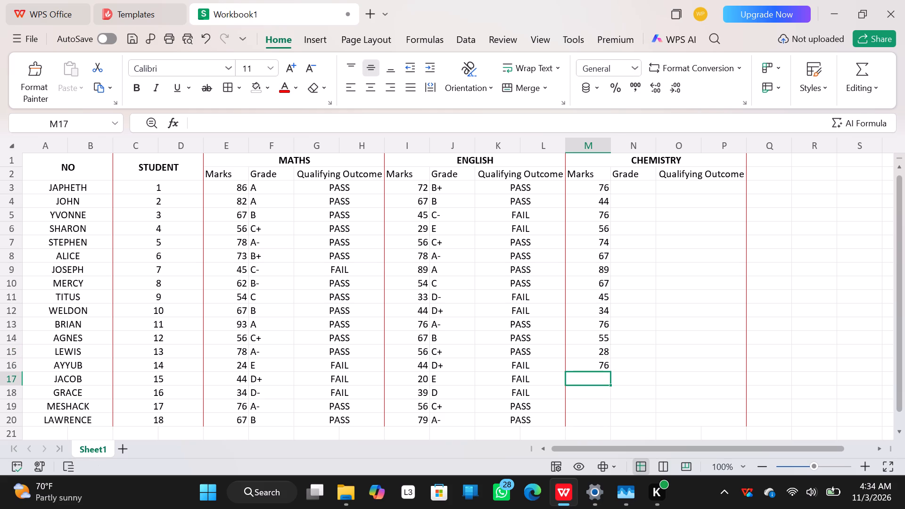
text(72)
key(Return)
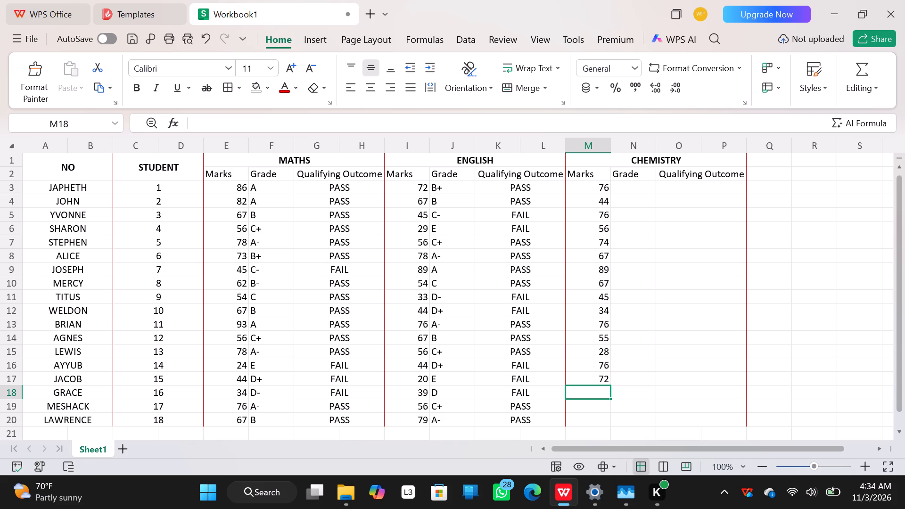
text(53)
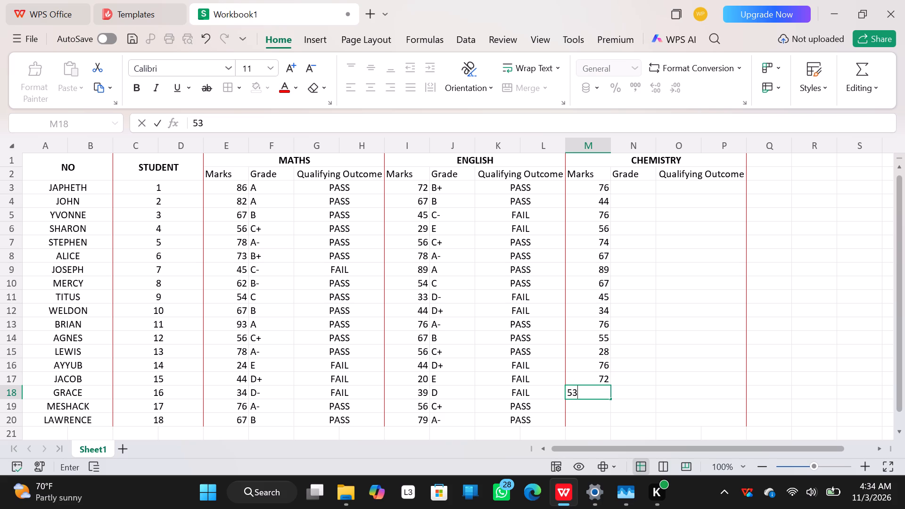
key(Return)
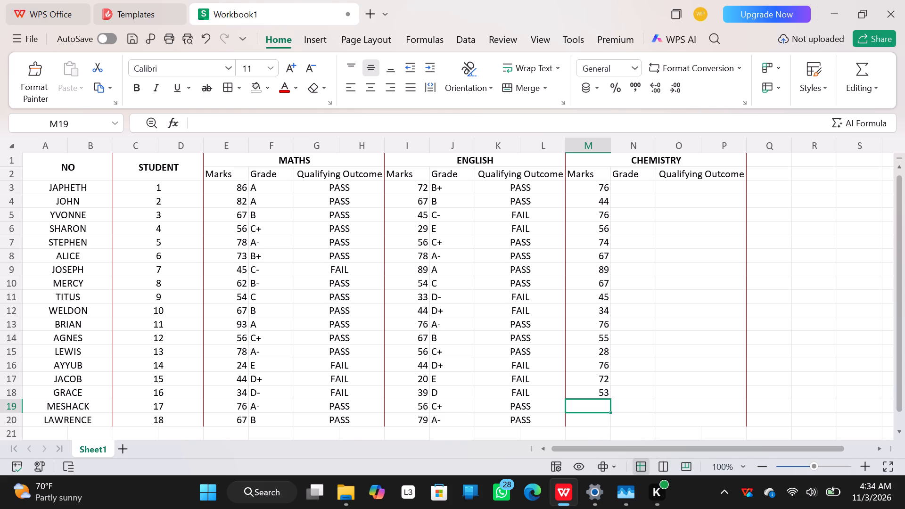
text(62)
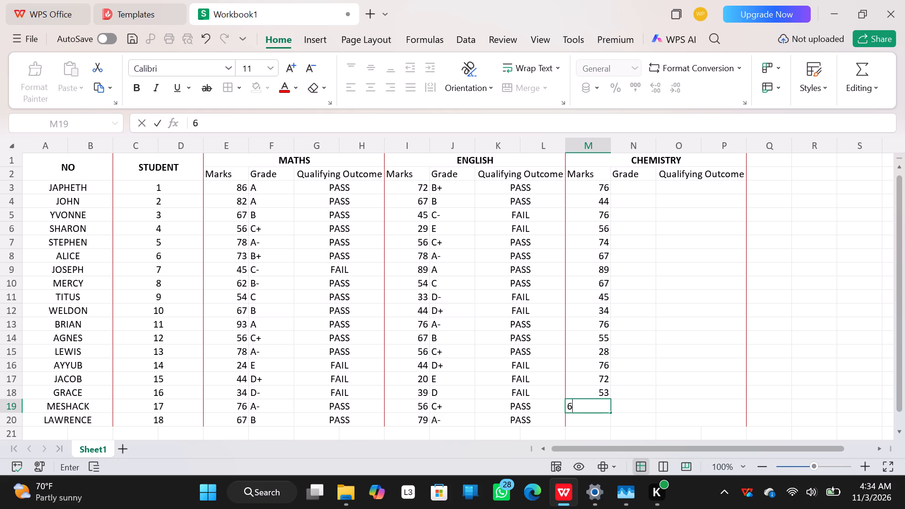
key(Return)
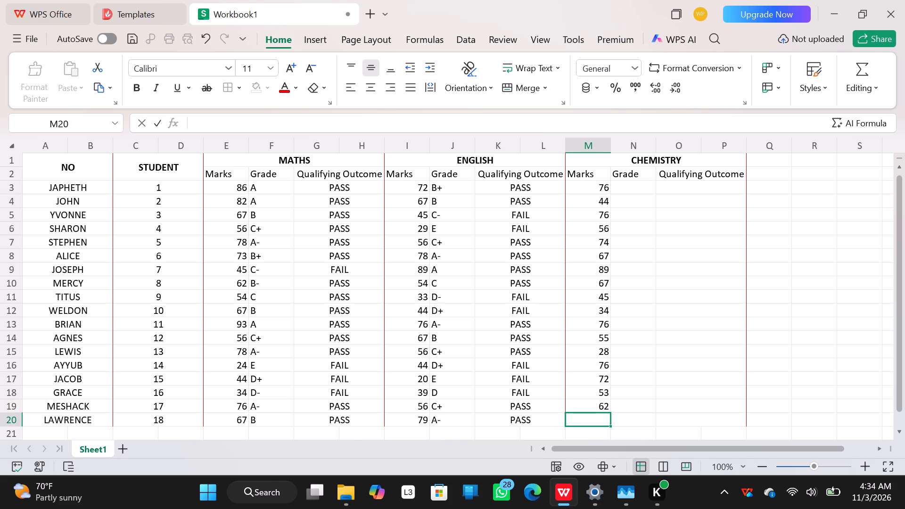
text(45)
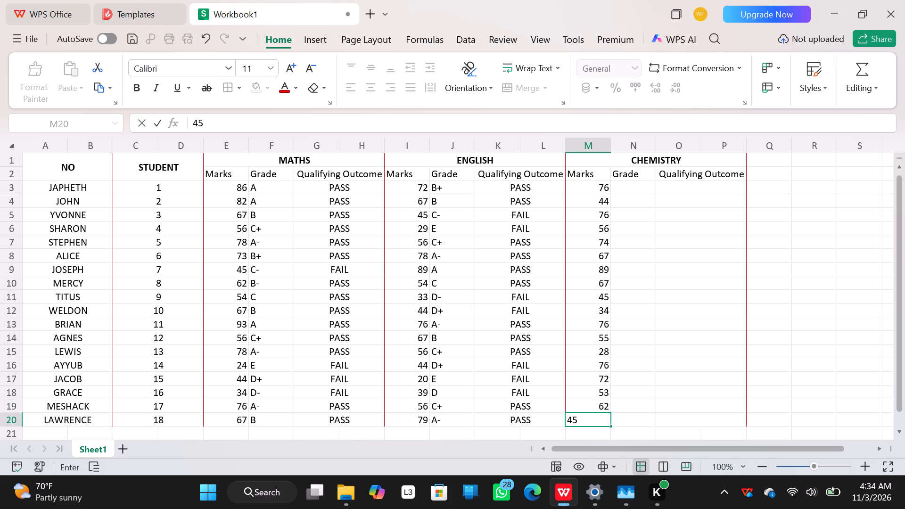
key(BackSpace)
key(8)
key(Return)
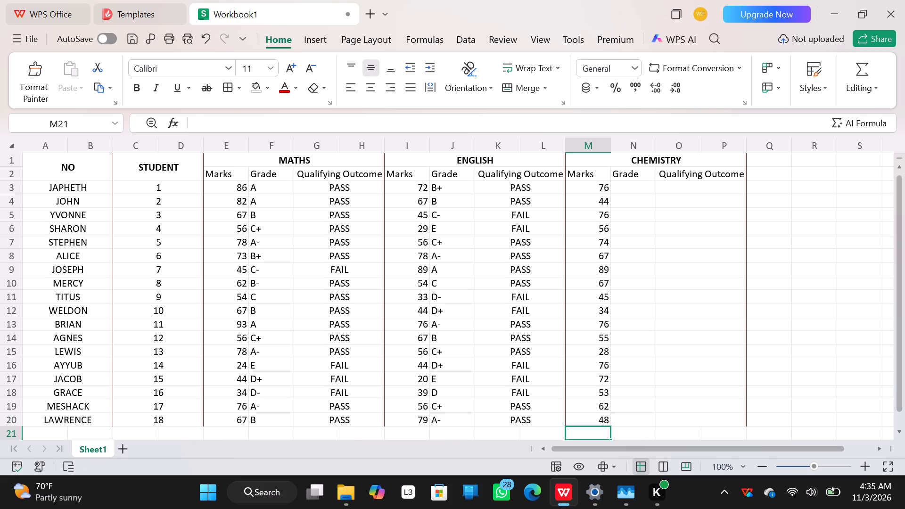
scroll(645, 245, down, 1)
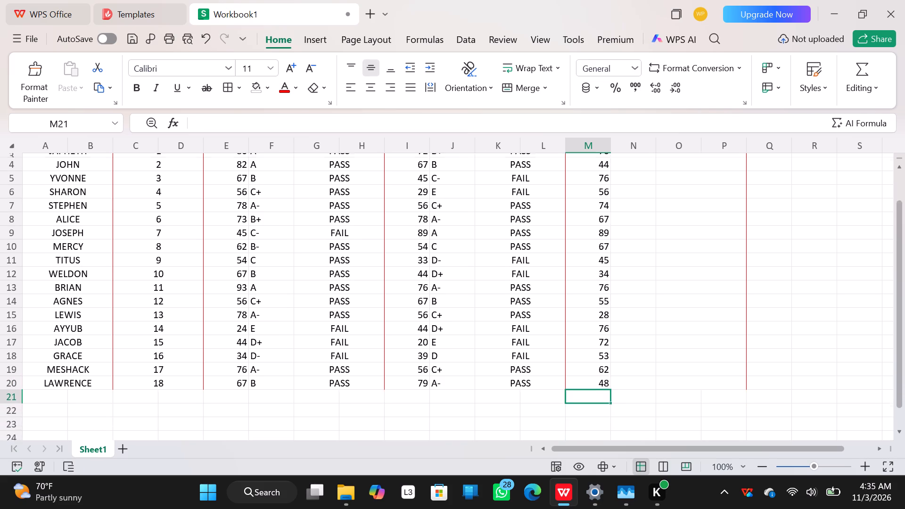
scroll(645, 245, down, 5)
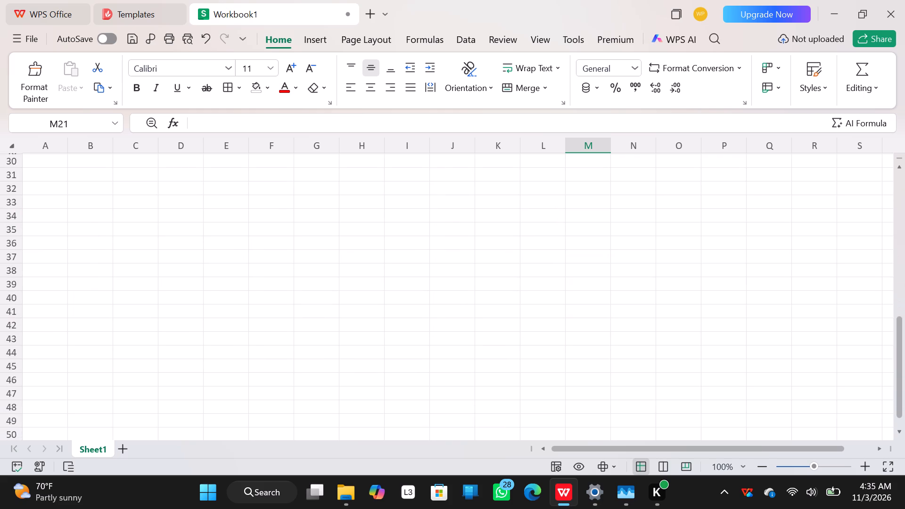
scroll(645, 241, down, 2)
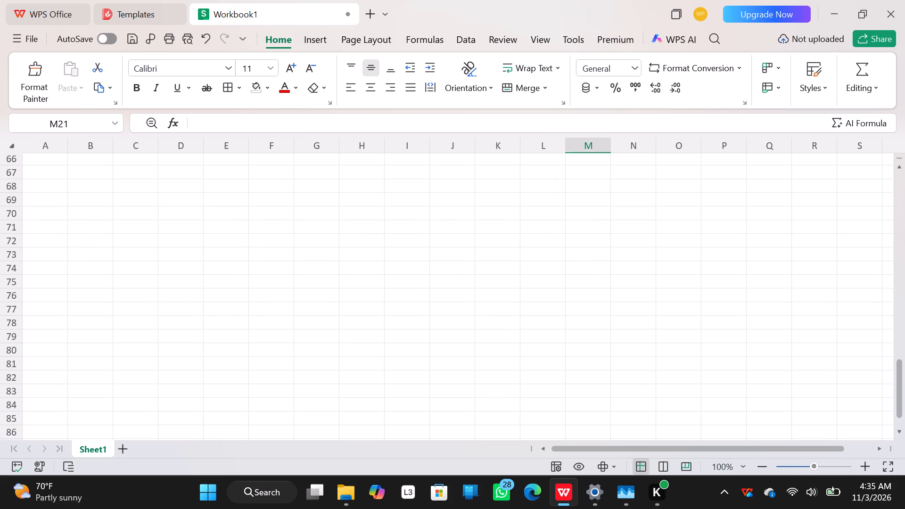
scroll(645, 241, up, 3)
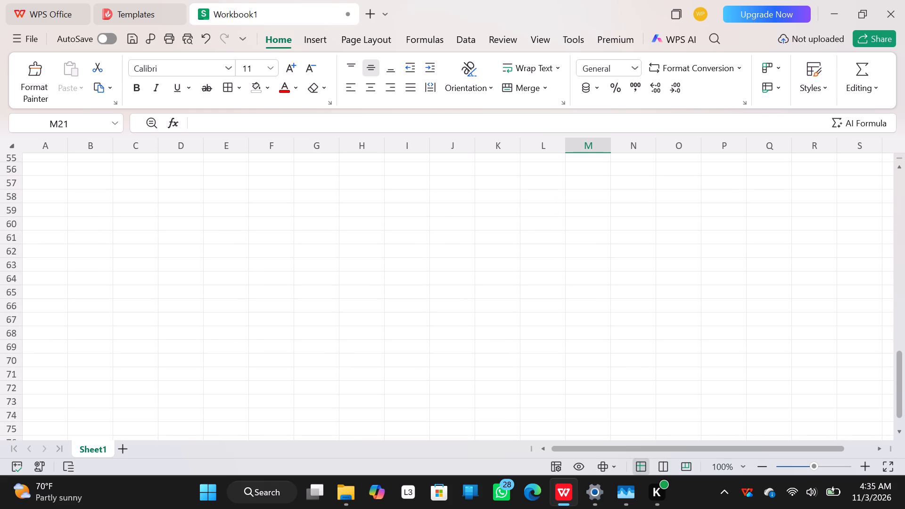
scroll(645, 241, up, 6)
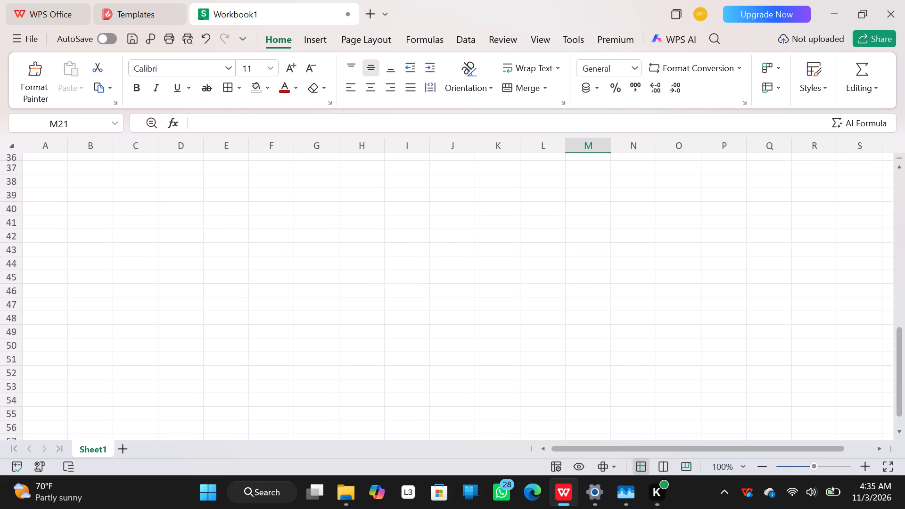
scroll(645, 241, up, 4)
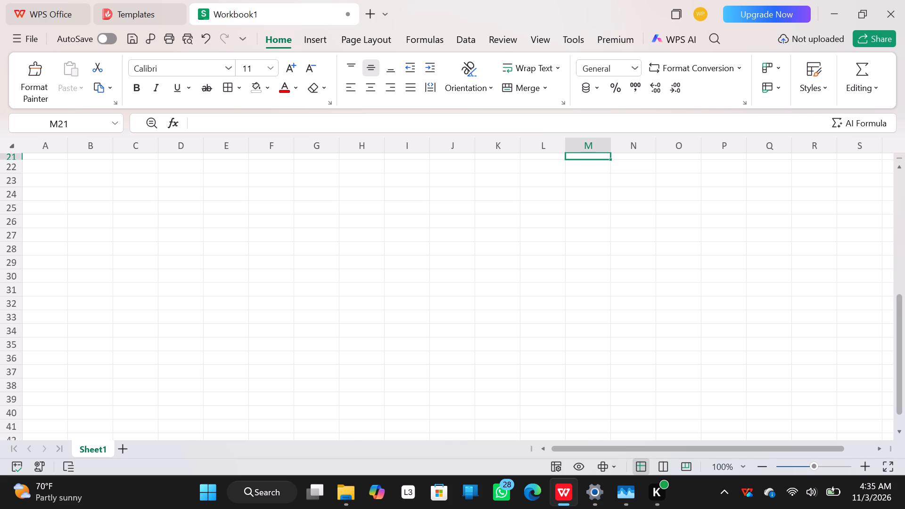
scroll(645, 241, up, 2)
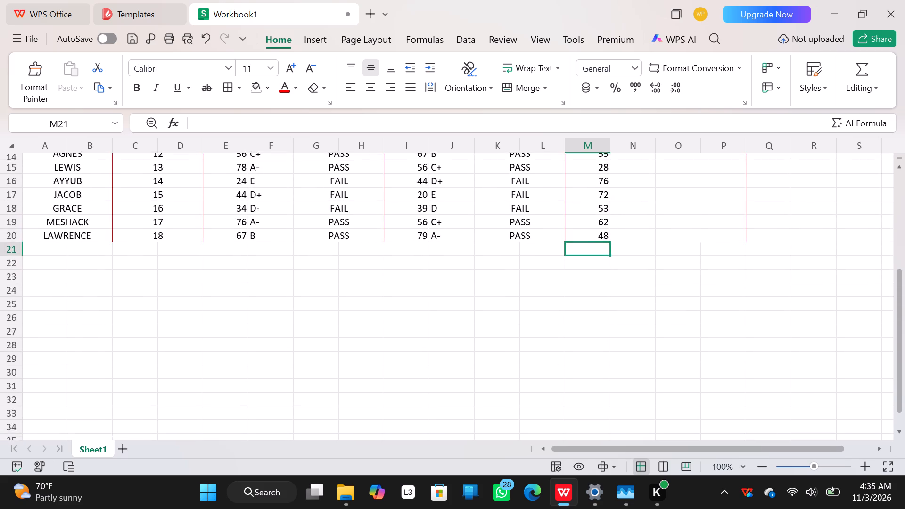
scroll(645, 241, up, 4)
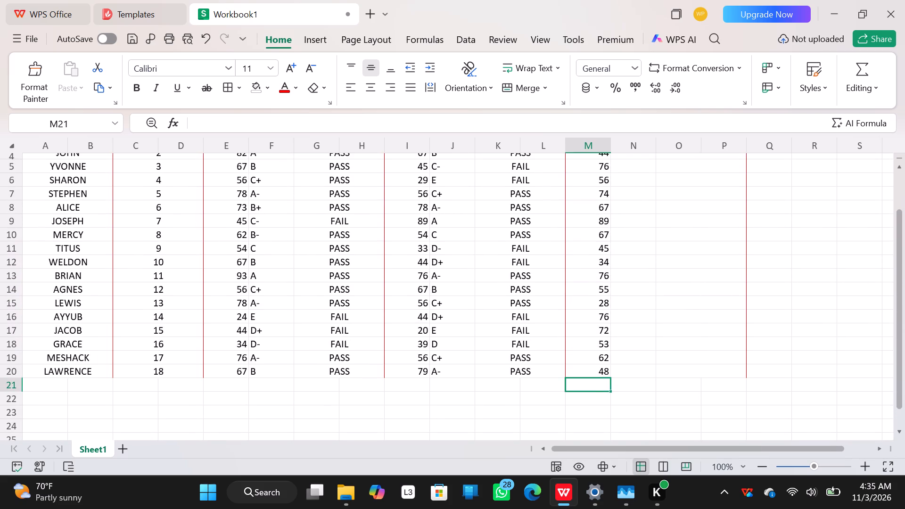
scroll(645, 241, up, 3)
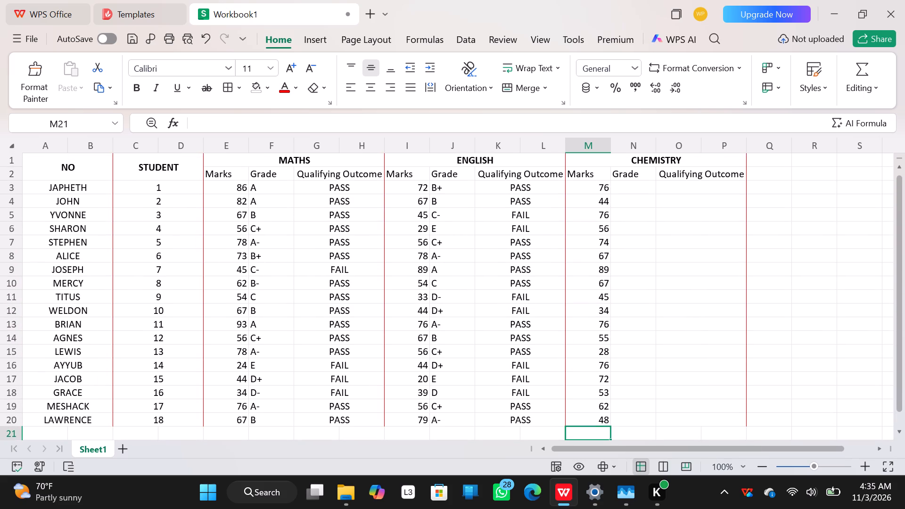
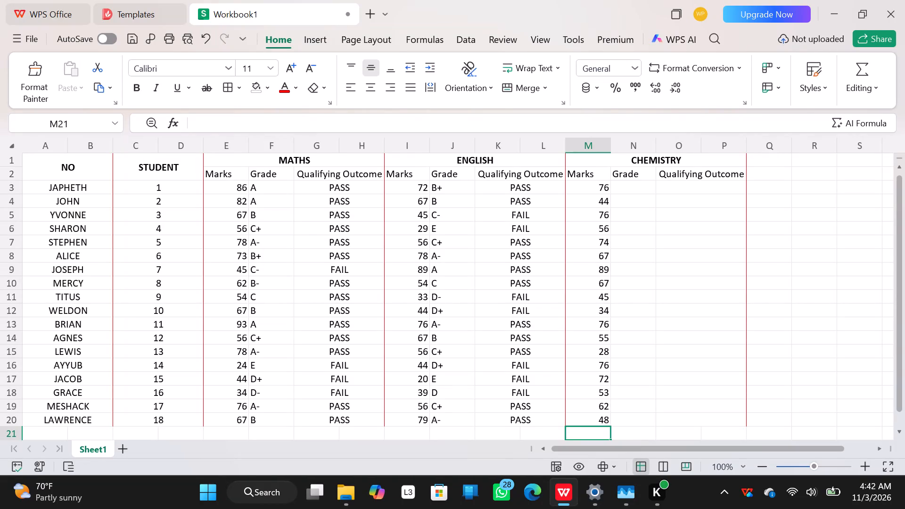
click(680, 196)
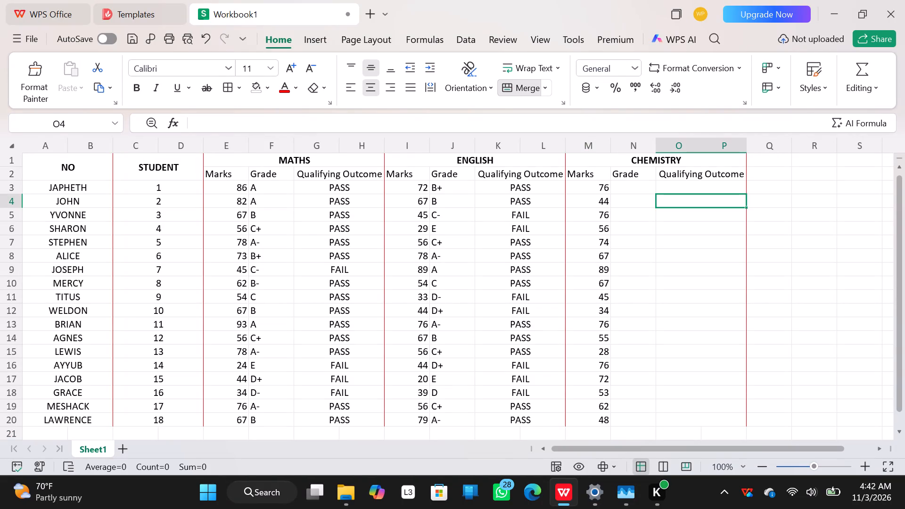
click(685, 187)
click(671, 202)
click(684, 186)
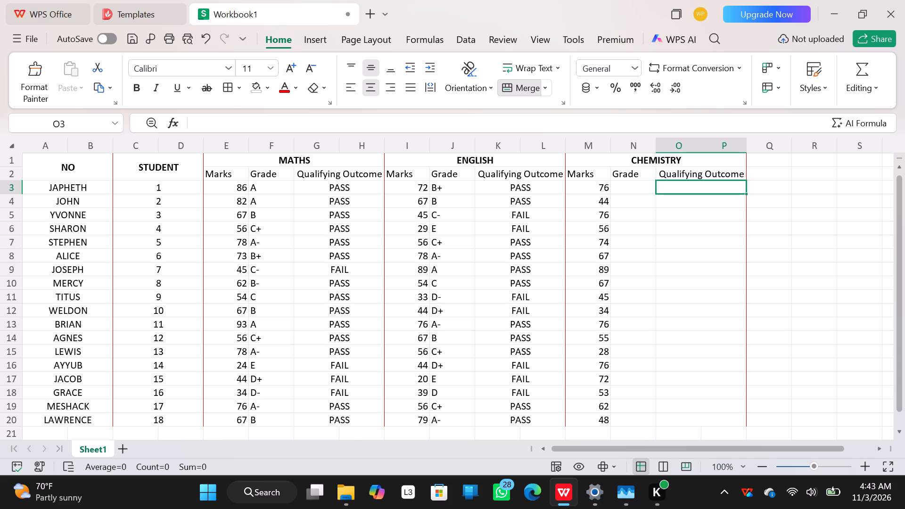
Start an IFS formula in the Chemistry Grade cell N3 with the condition M3>=80 returning "A".
click(637, 191)
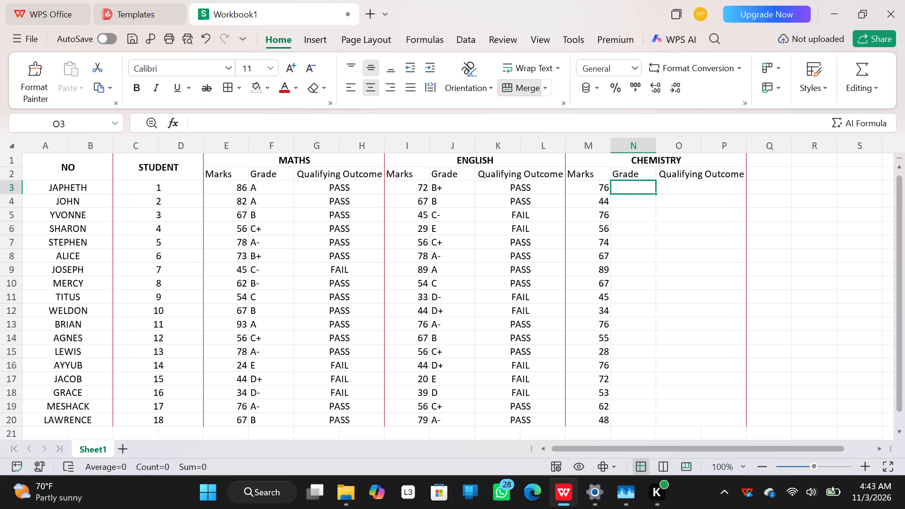
click(502, 121)
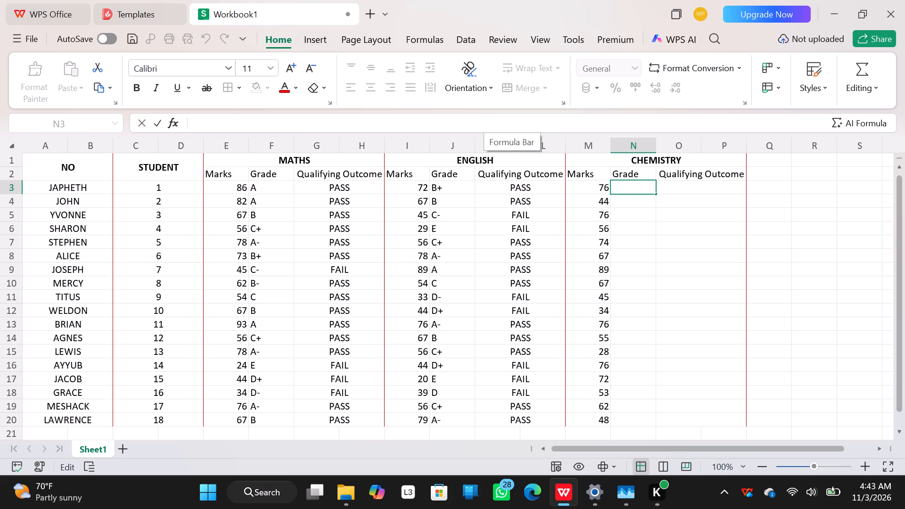
key(equal)
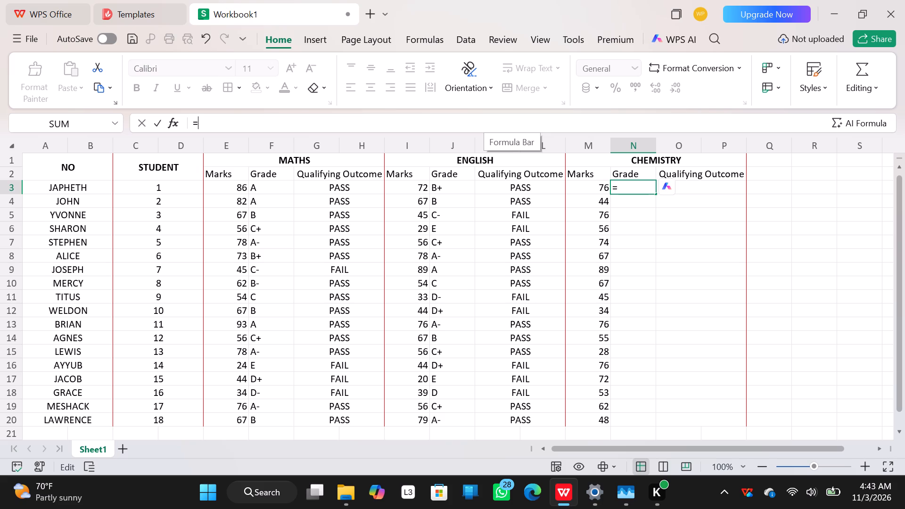
key(i)
text(FS)
key(shift+parenleft)
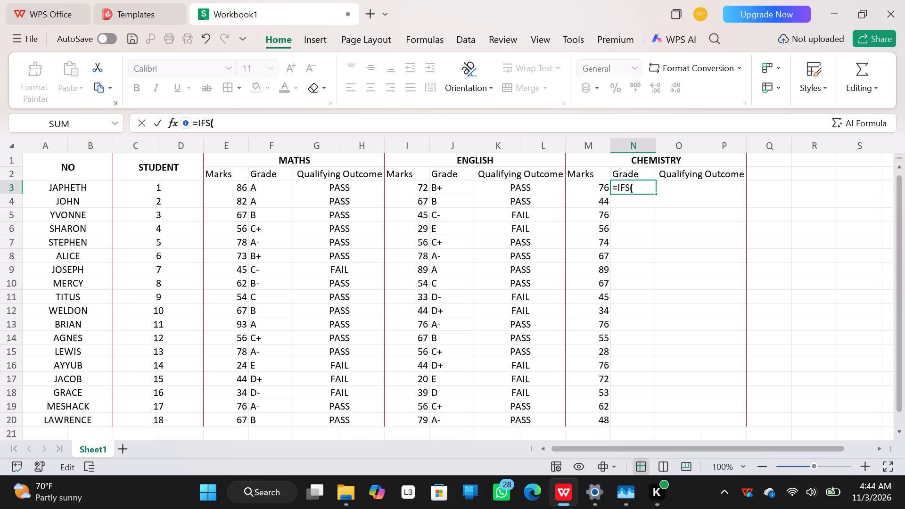
text(IF)
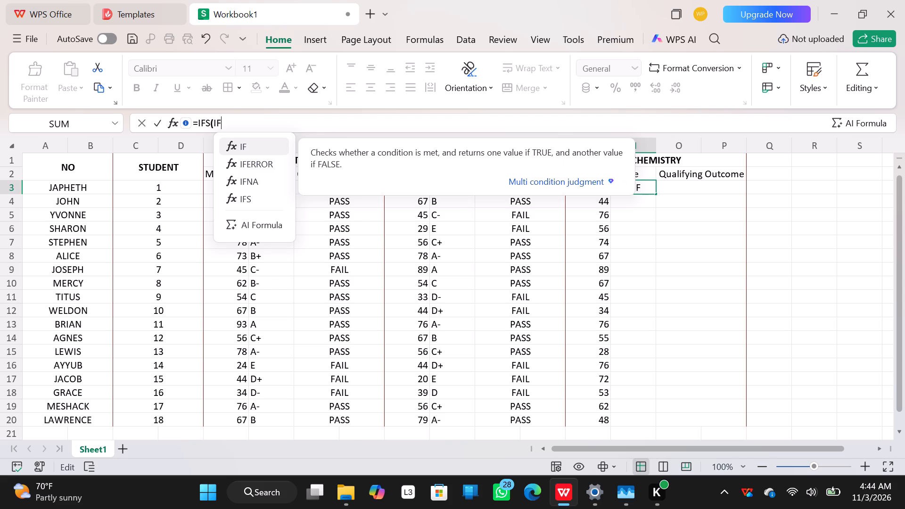
key(BackSpace)
key(BackSpace)
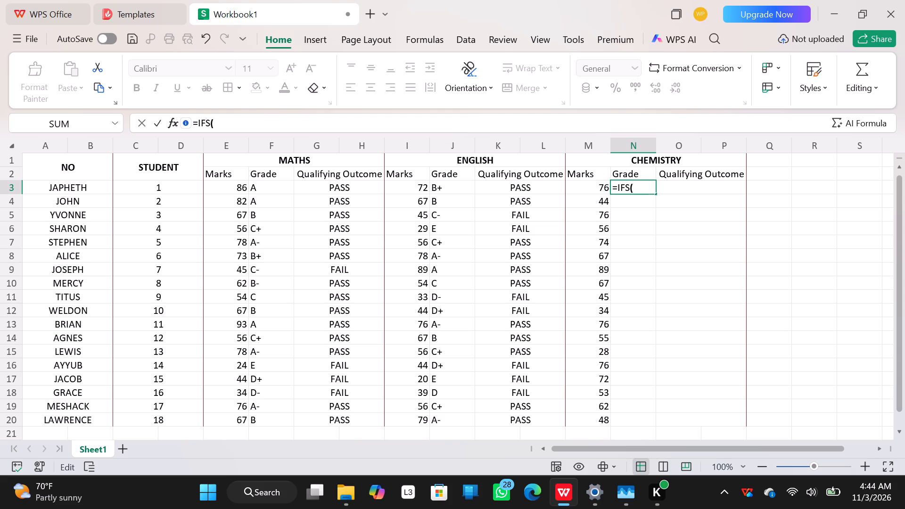
key(m)
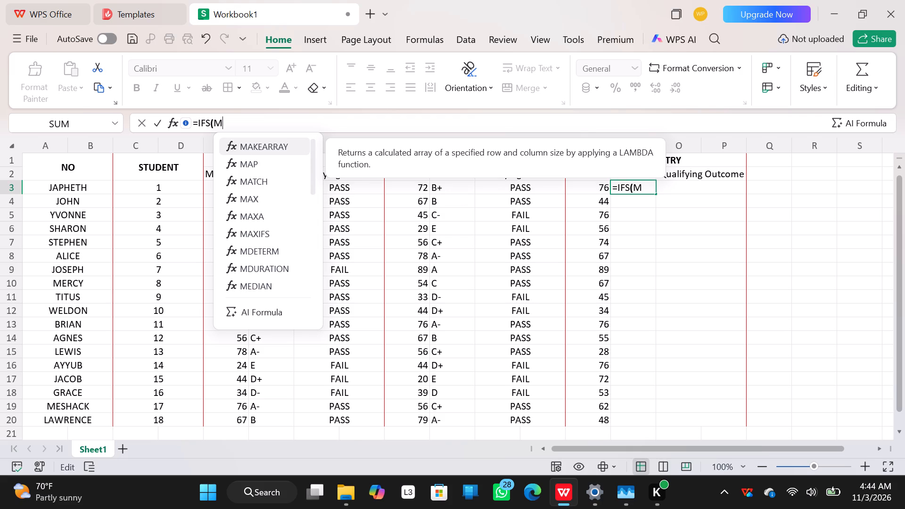
key(5)
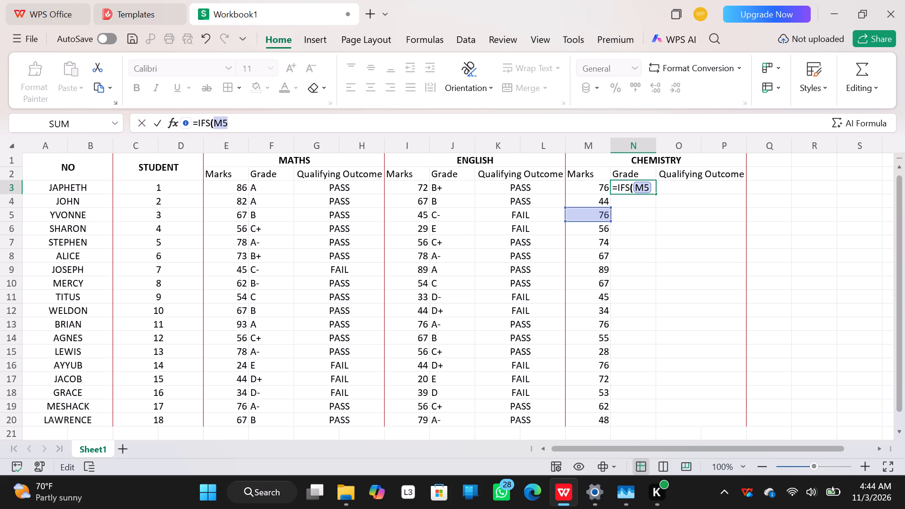
key(BackSpace)
key(3)
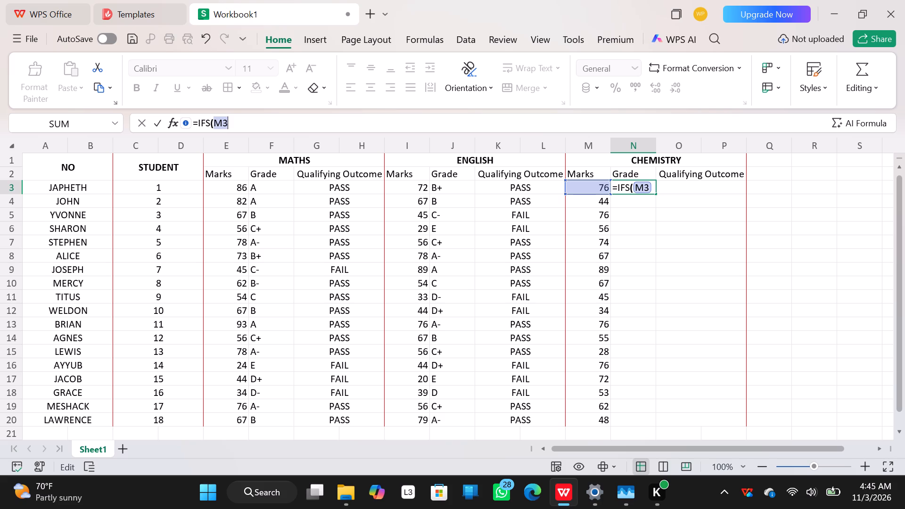
text(>=)
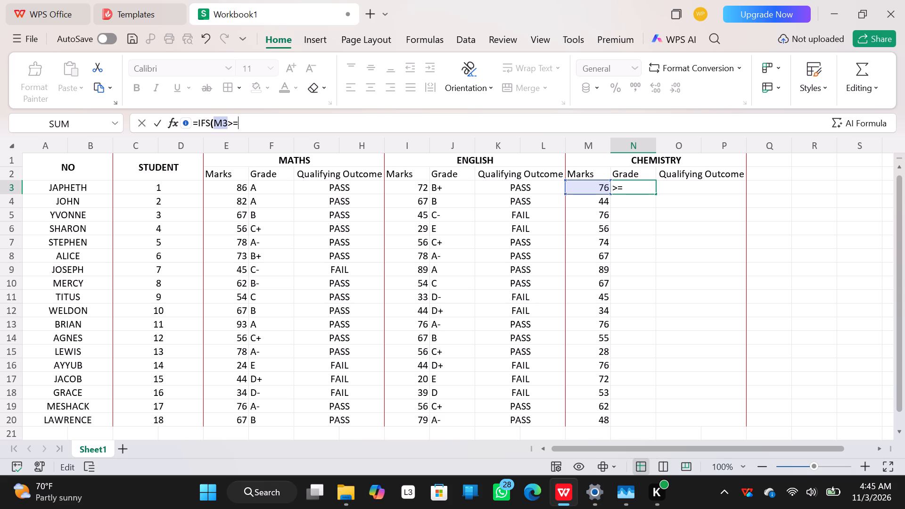
text(80)
key(comma)
text("A")
Extend the IFS formula in N3 with the condition M3>=75 returning "A-".
key(period)
key(BackSpace)
key(comma)
text(M3)
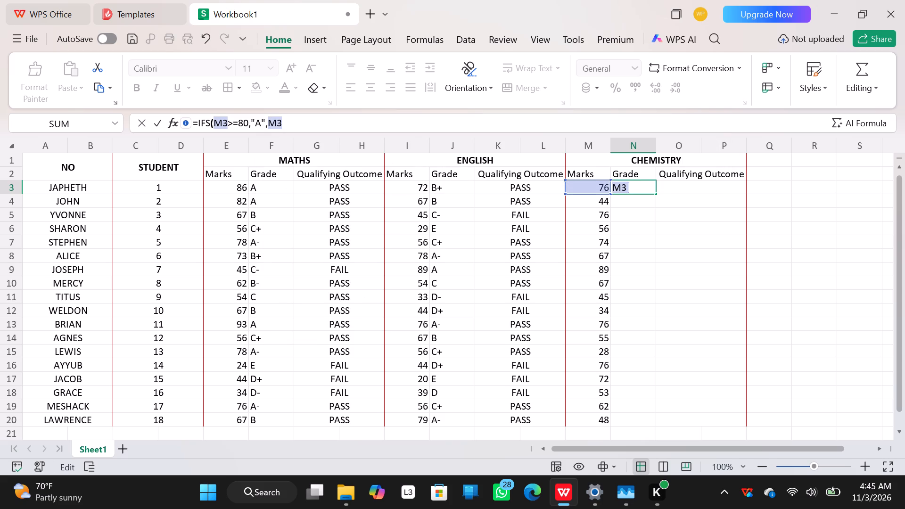
key(shift+greater)
key(equal)
text(75)
key(comma)
key(shift+quotedbl)
key(a)
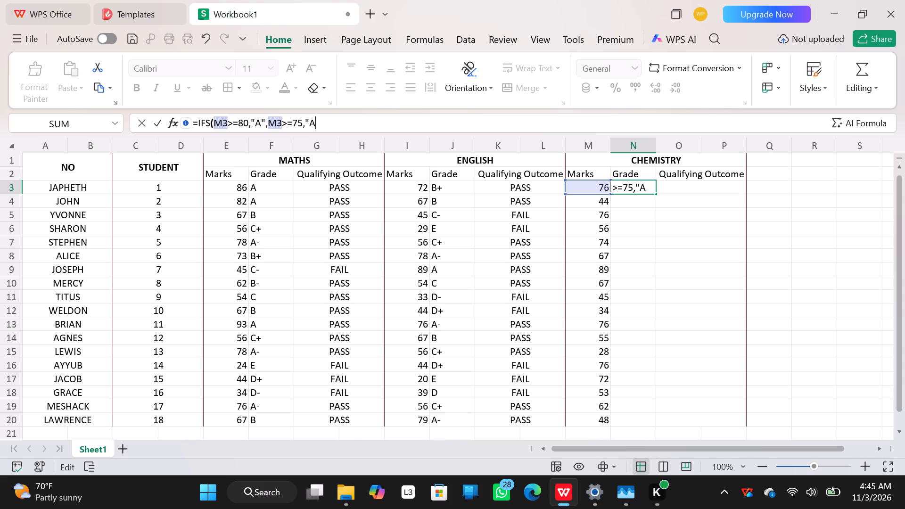
key(minus)
key(shift+quotedbl)
Extend the IFS formula in N3 with M3>=70,"B and enter it in the cell.
text(,M3)
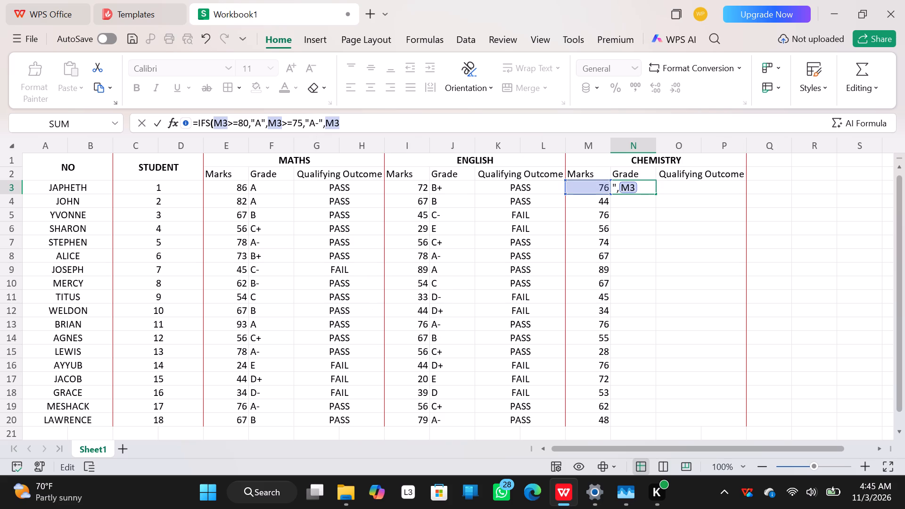
key(shift+greater)
key(equal)
text(70)
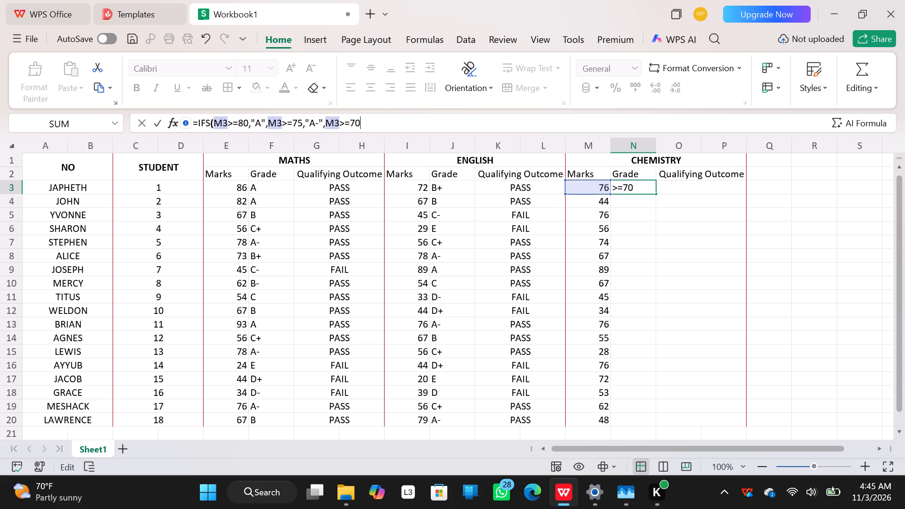
key(comma)
key(shift+quotedbl)
key(b)
key(Return)
key(Return)
key(Return)
key(Return)
key(Return)
key(Return)
key(Return)
key(Return)
key(Return)
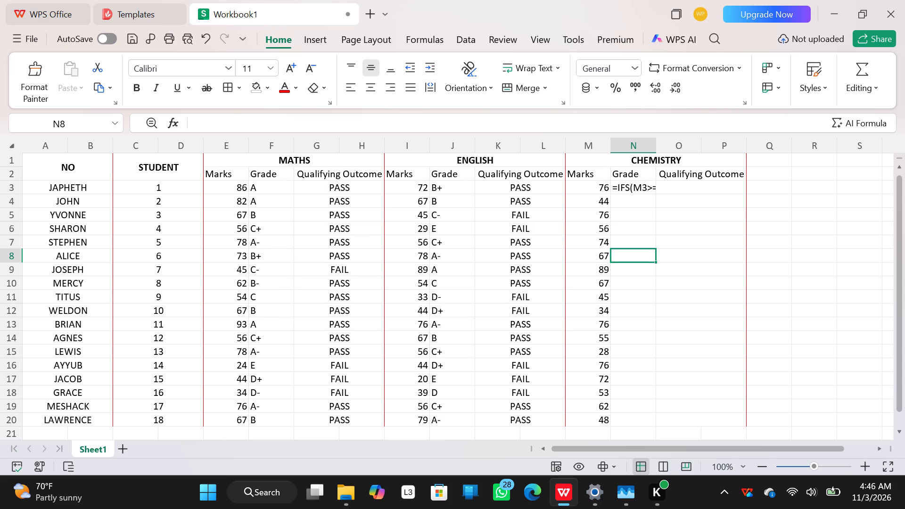
Correct the M3>=70 result in the N3 formula to "B+", dropping the closing bracket, and append another M3 reference.
click(640, 190)
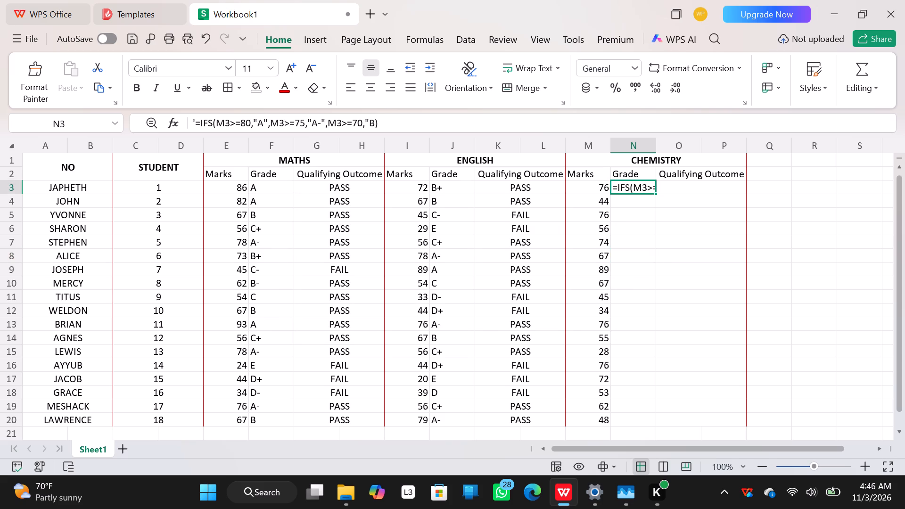
click(398, 122)
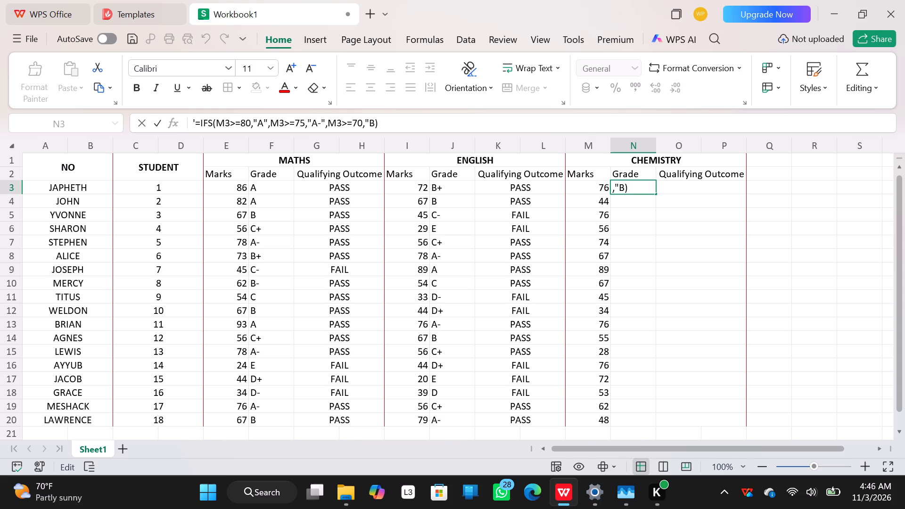
key(BackSpace)
key(shift+plus)
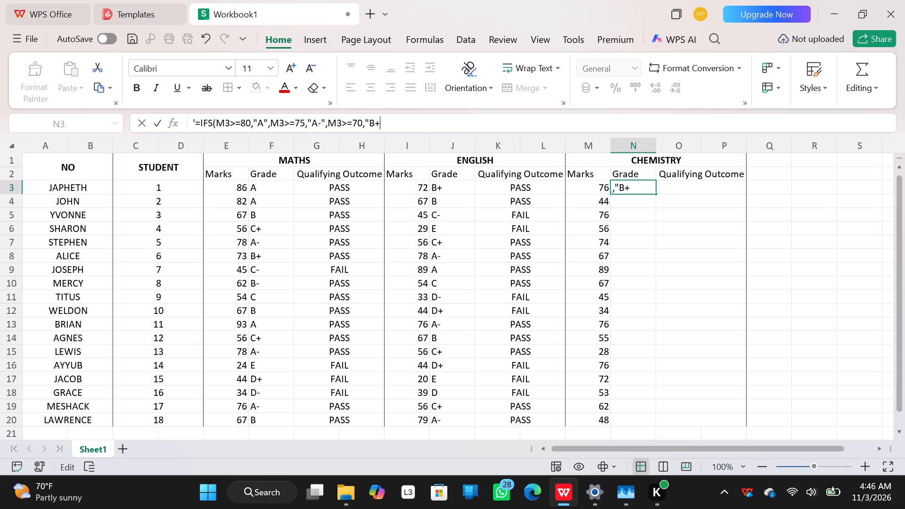
key(shift+quotedbl)
key(comma)
text(M3)
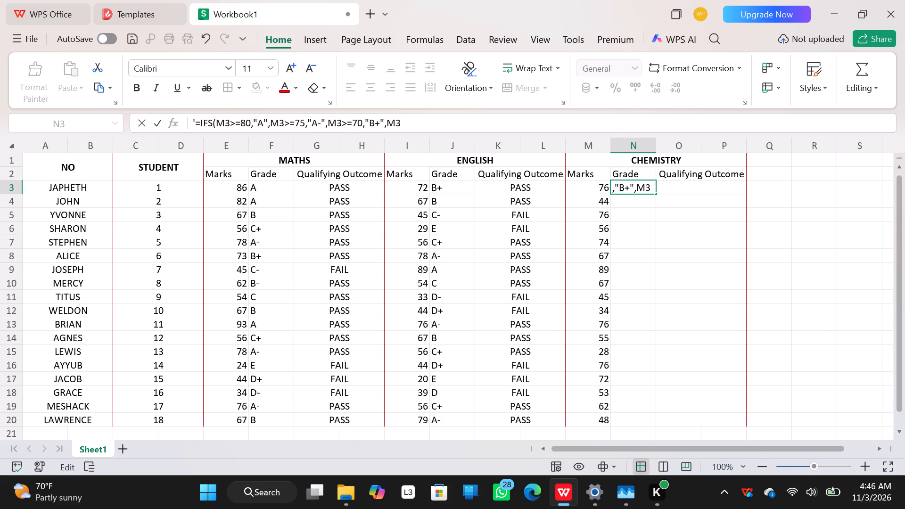
Remove the leading apostrophe from the IFS formula in N3.
click(194, 116)
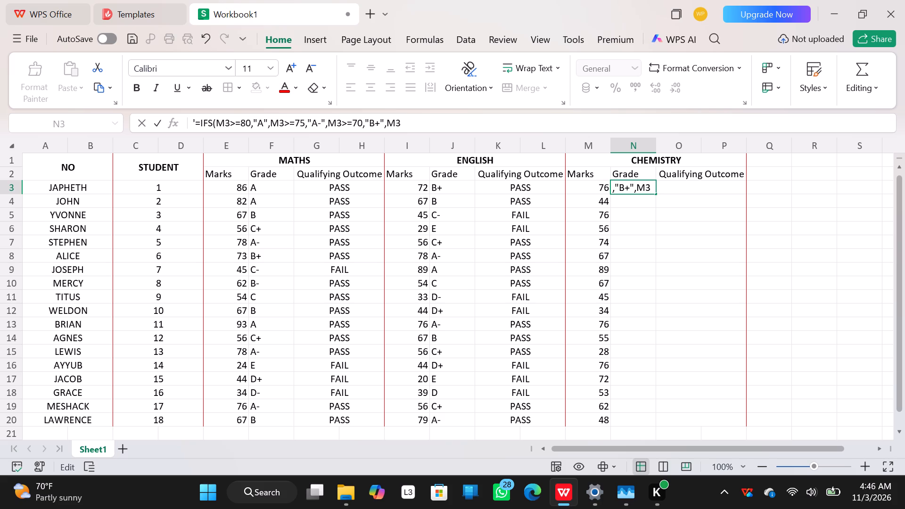
click(196, 119)
key(BackSpace)
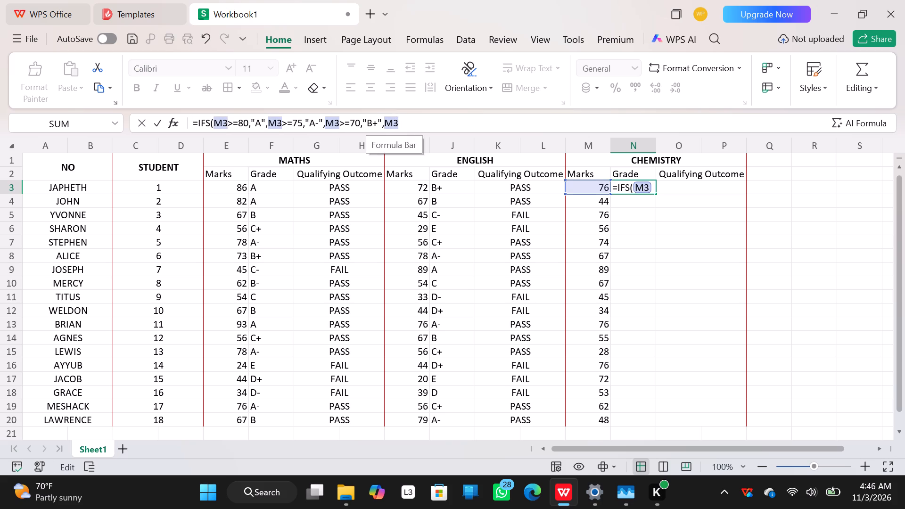
Complete the fourth condition at the end of the N3 formula as M3>=65 returning "B".
click(405, 119)
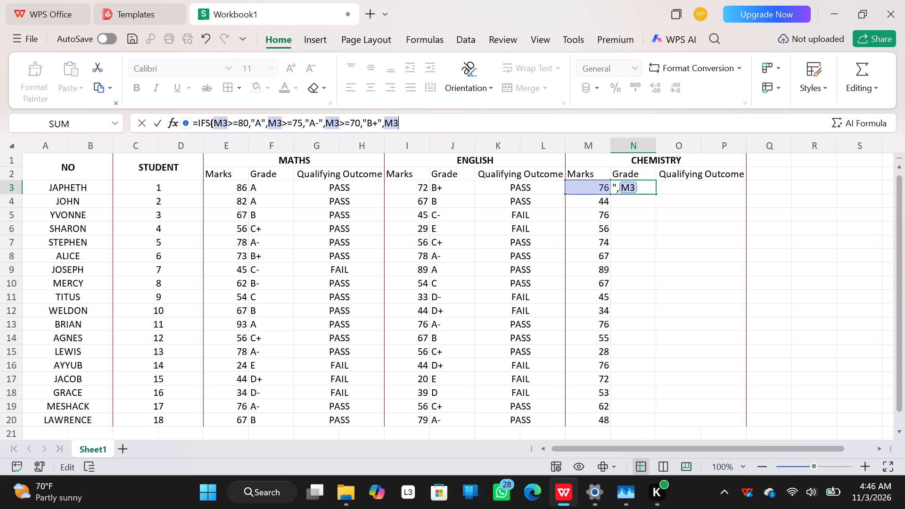
key(shift+greater)
key(equal)
text(65)
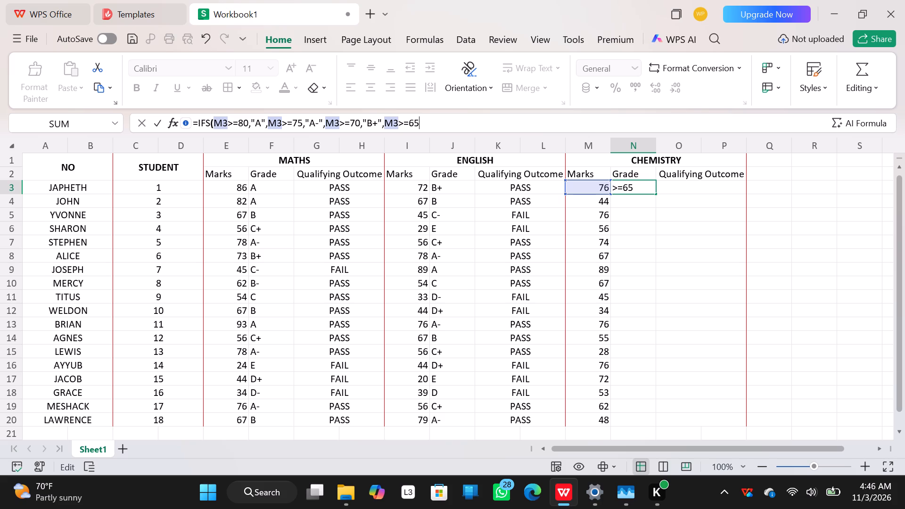
key(comma)
key(shift+quotedbl)
text(B")
Extend the IFS formula in N3 with the condition M3>=60 returning "B-".
key(comma)
key(m)
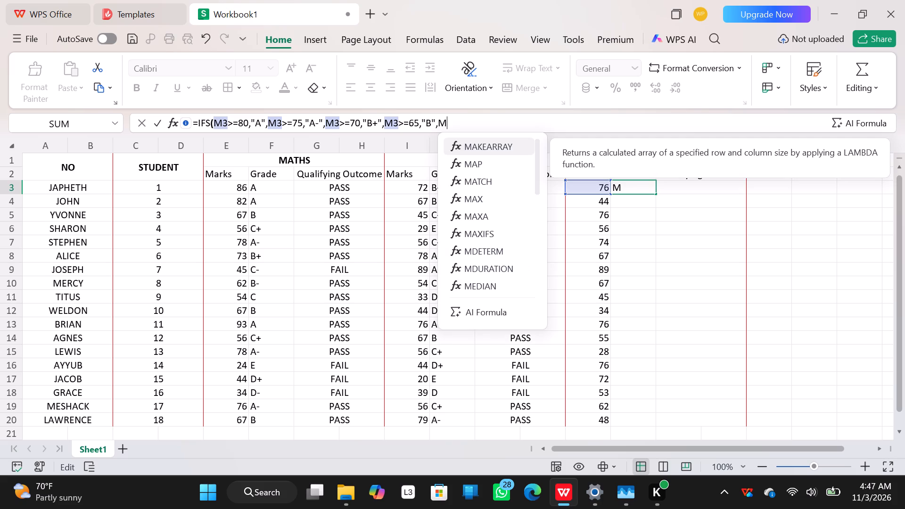
key(3)
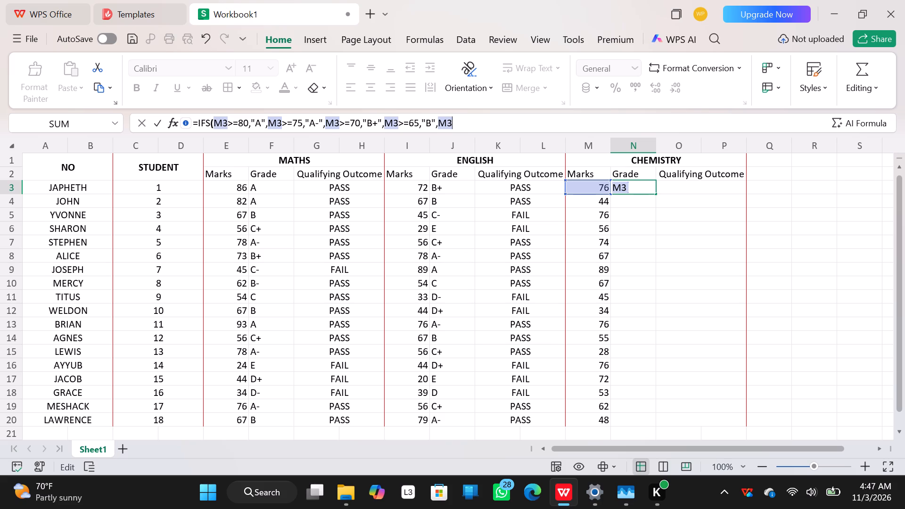
key(shift+greater)
key(equal)
text(60)
text(,"B)
text(-")
Extend the IFS formula in N3 with the condition M3>=55 returning "C+".
key(comma)
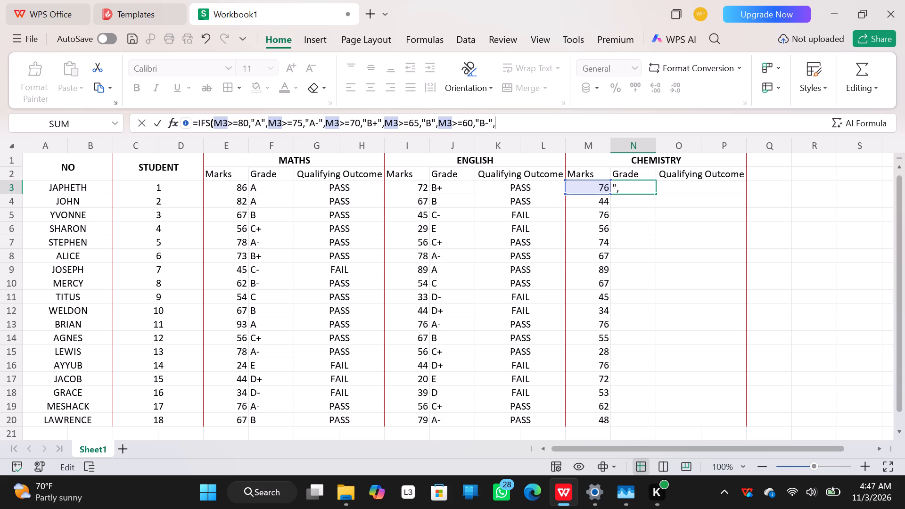
text(M3)
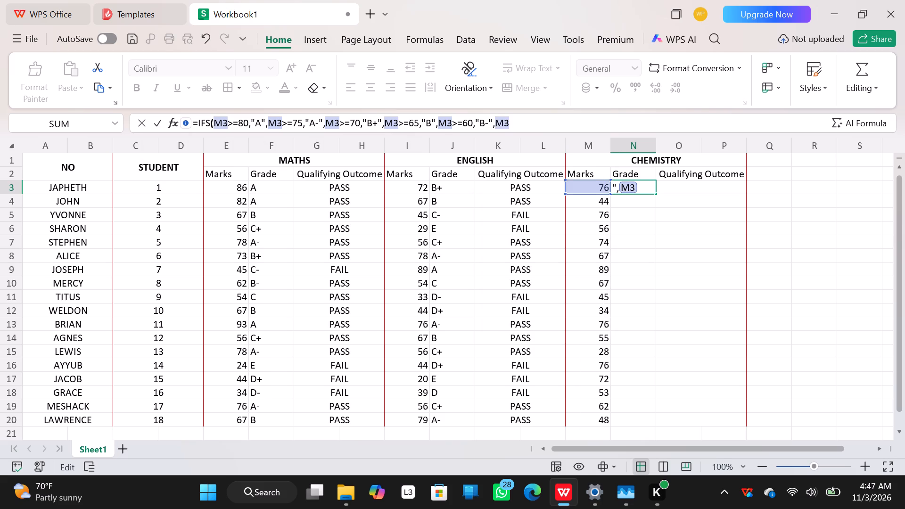
key(shift+greater)
key(equal)
text(55)
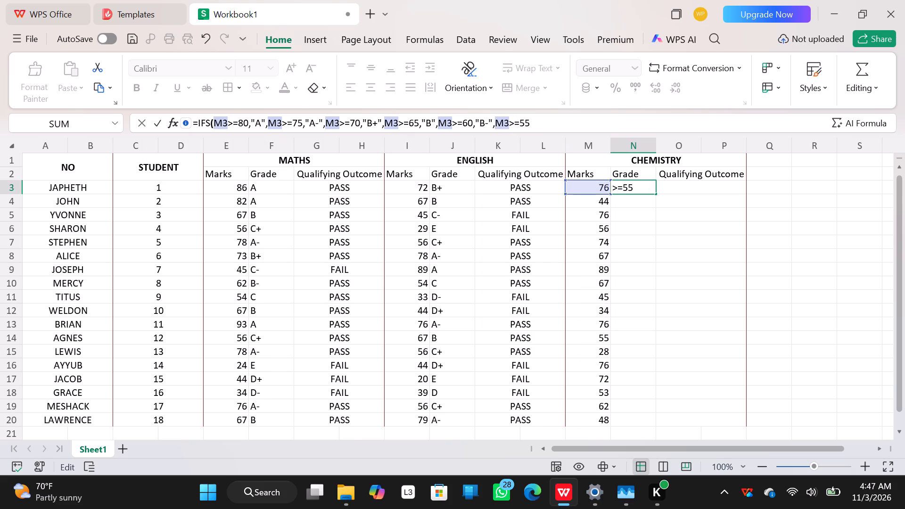
key(comma)
key(shift+quotedbl)
key(c)
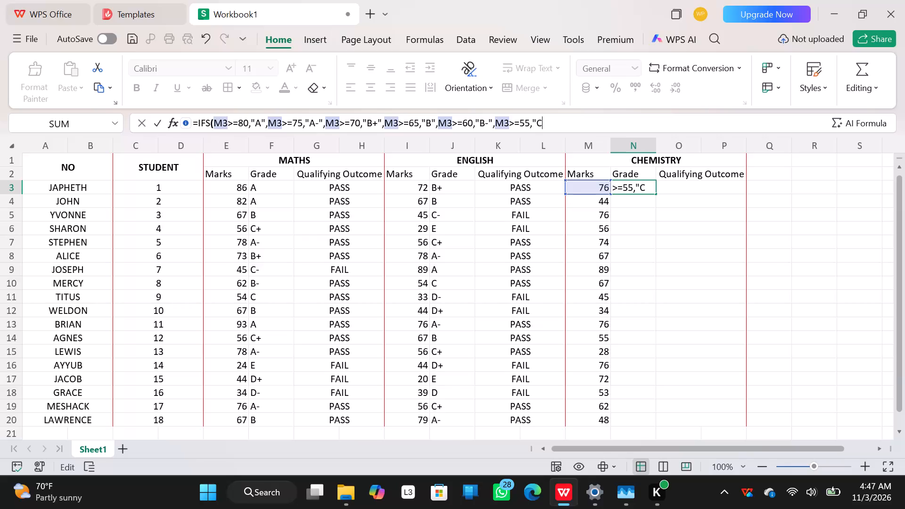
key(shift+plus)
key(shift+quotedbl)
Extend the IFS formula in N3 with the condition M3>=50 returning "C".
key(comma)
key(m)
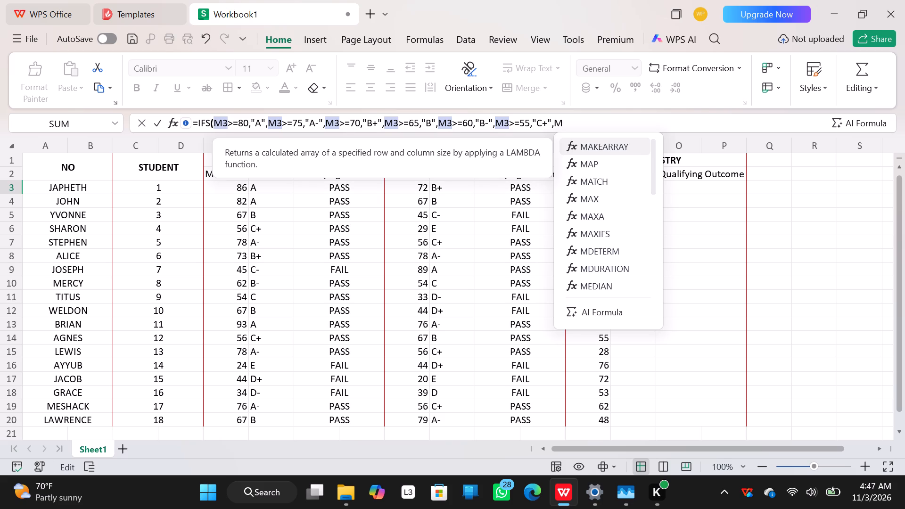
key(3)
text(>=)
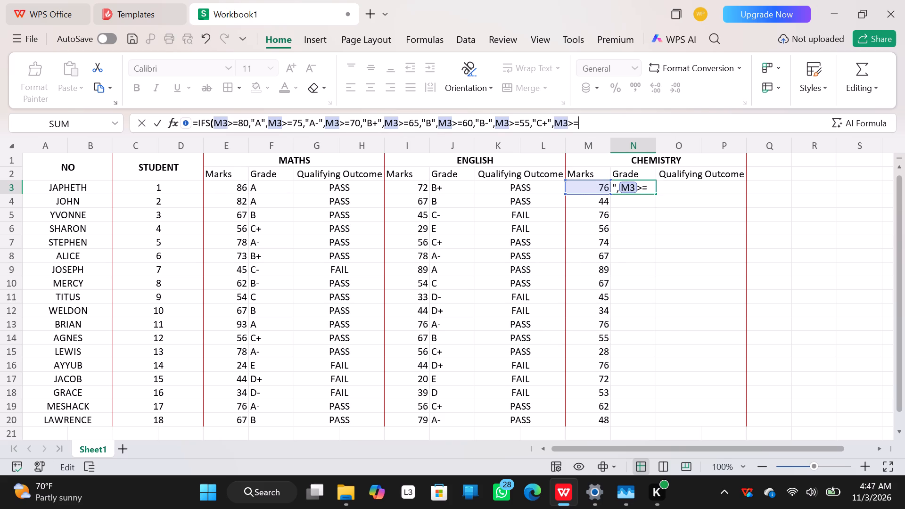
text(50)
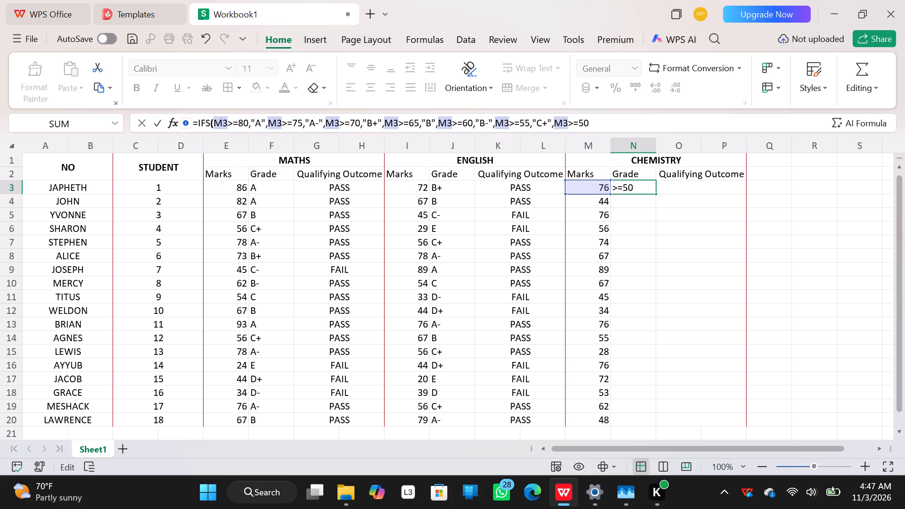
text(,"C")
Extend the IFS formula in N3 with the condition M3>=45 returning "C-".
text(,M3)
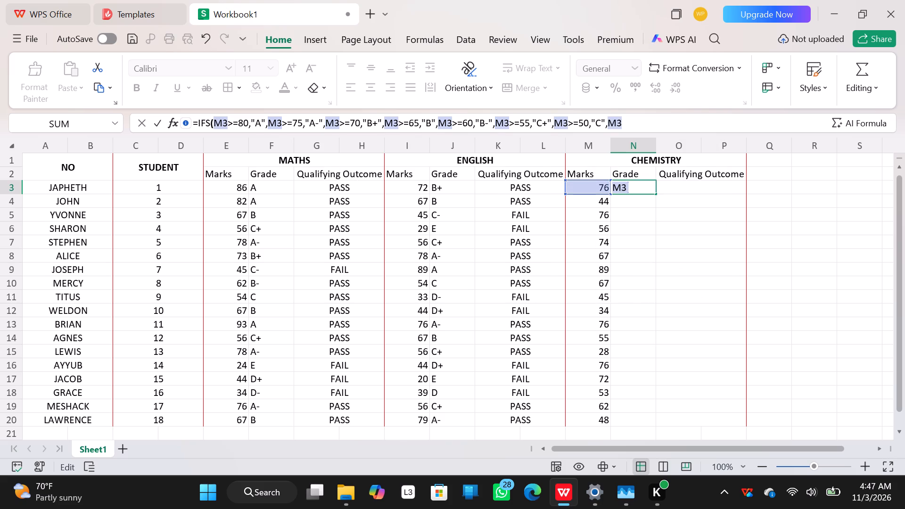
key(shift+greater)
key(equal)
text(45)
key(comma)
key(shift+quotedbl)
key(c)
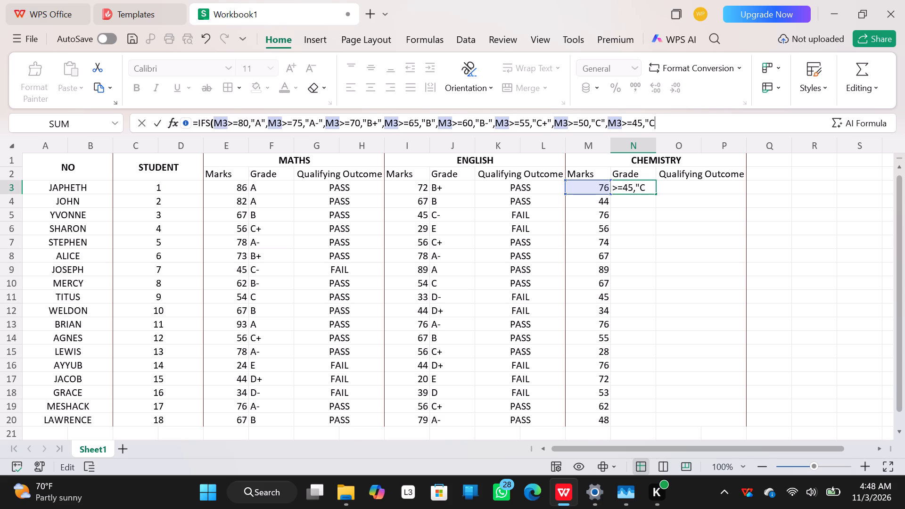
text(-",)
Extend the IFS formula in N3 with the condition M3>=40 returning "D+".
key(m)
key(3)
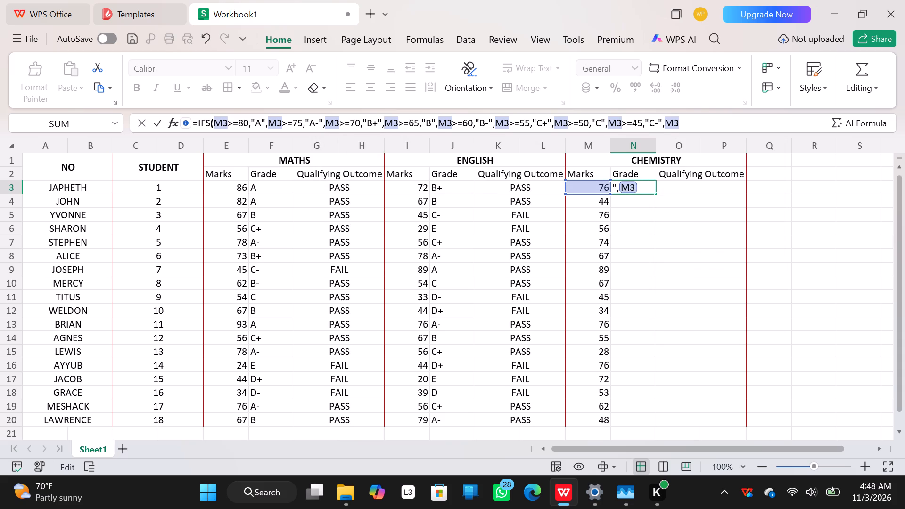
key(shift+greater)
key(equal)
text(40)
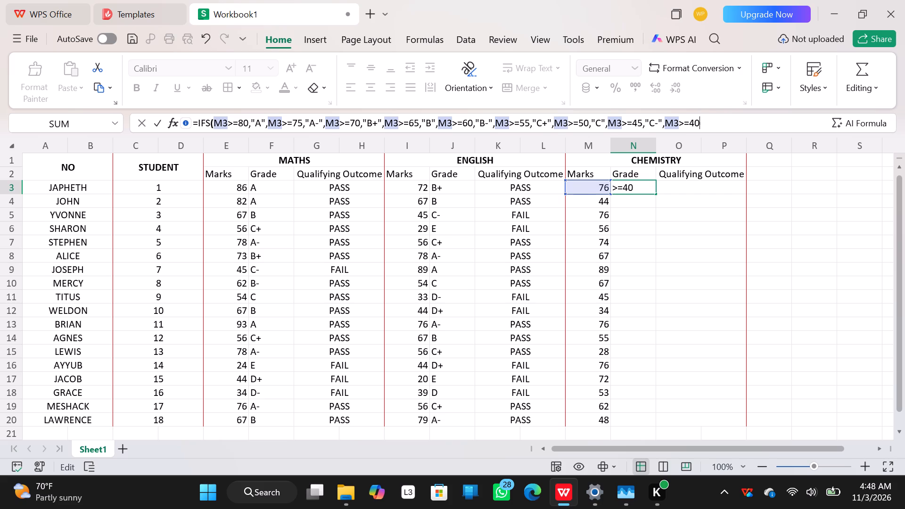
key(comma)
key(shift+quotedbl)
key(d)
key(equal)
key(BackSpace)
key(equal)
key(BackSpace)
key(shift+plus)
key(shift+quotedbl)
key(comma)
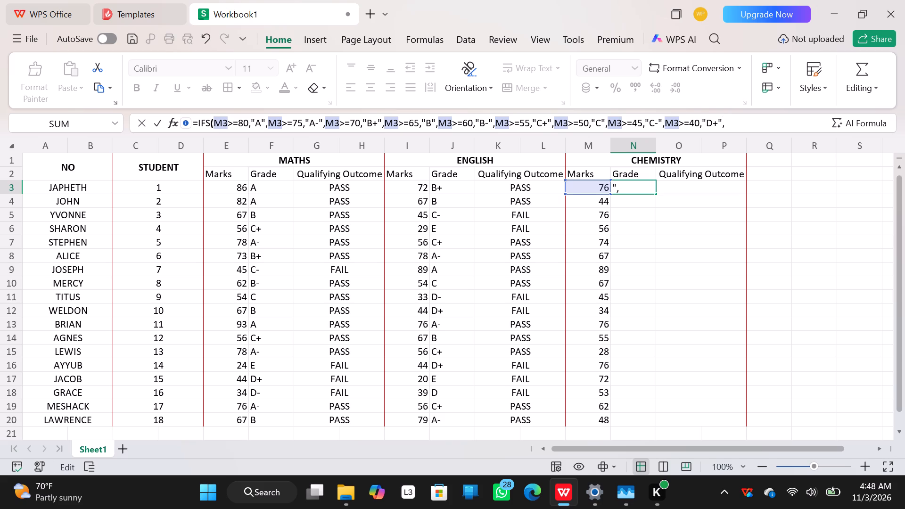
Extend the IFS formula in N3 with the condition M3>=35 returning "D".
key(m)
key(3)
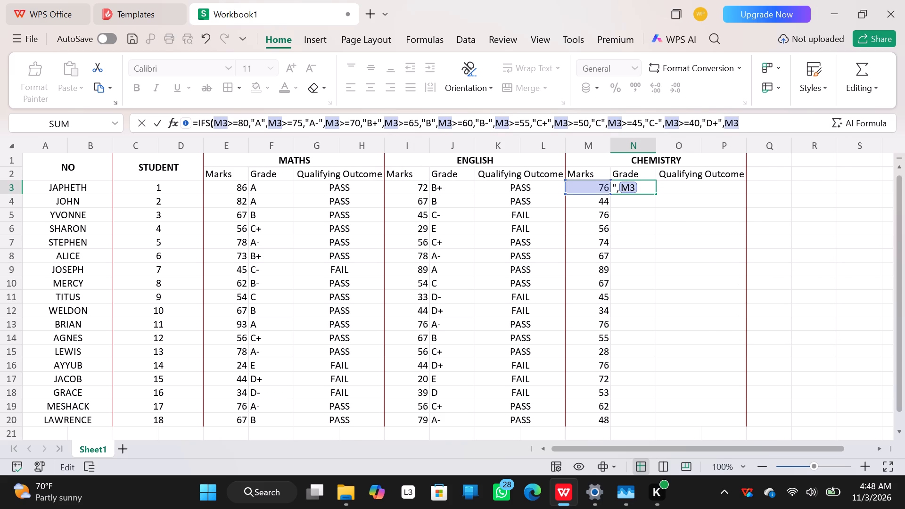
key(shift+greater)
key(equal)
key(4)
key(BackSpace)
text(35)
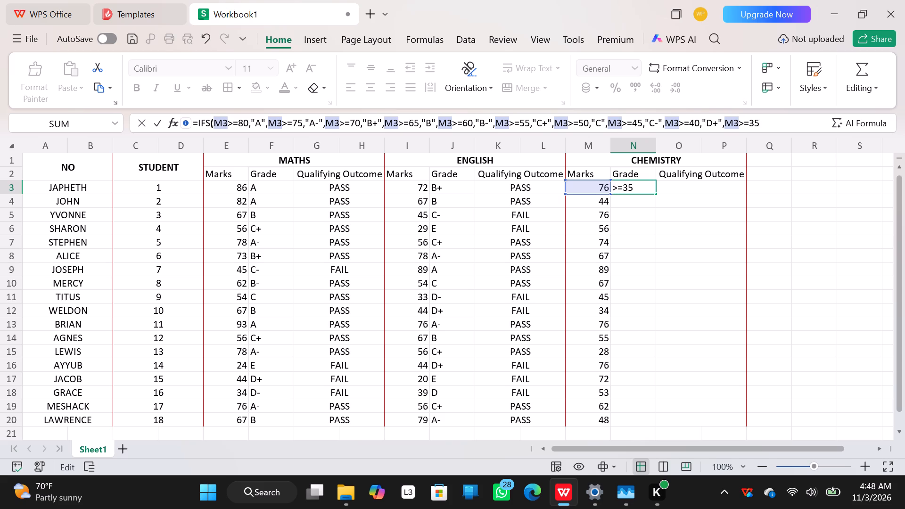
text(,")
text(D")
Extend the IFS formula in N3 with the condition M3>=30 returning "D-".
key(comma)
key(m)
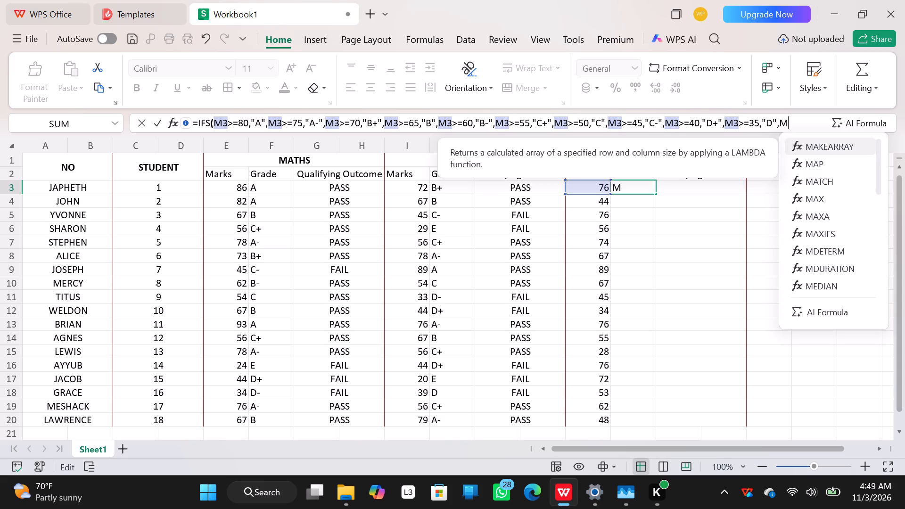
key(3)
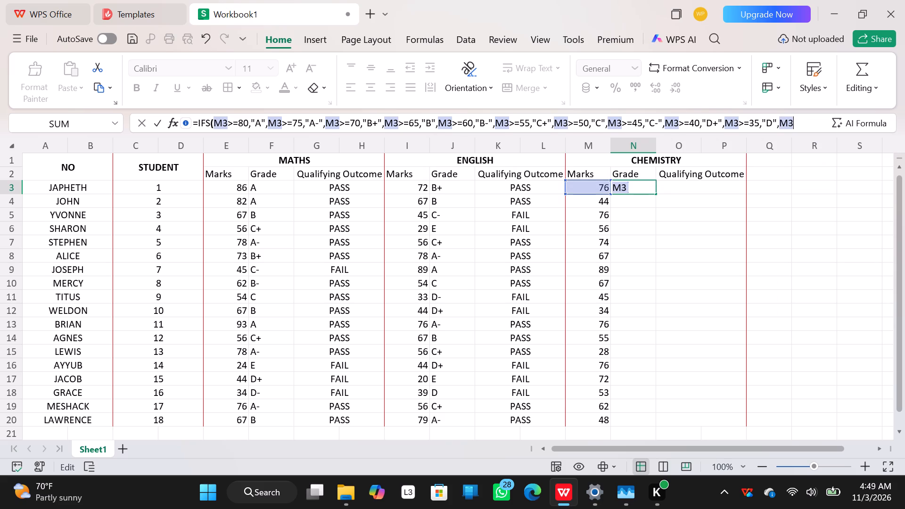
text(>=)
text(30)
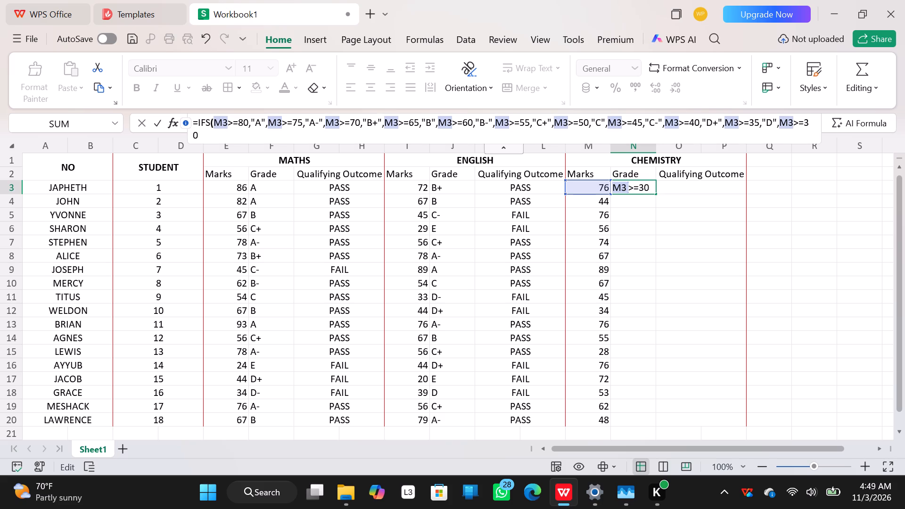
key(comma)
key(shift+quotedbl)
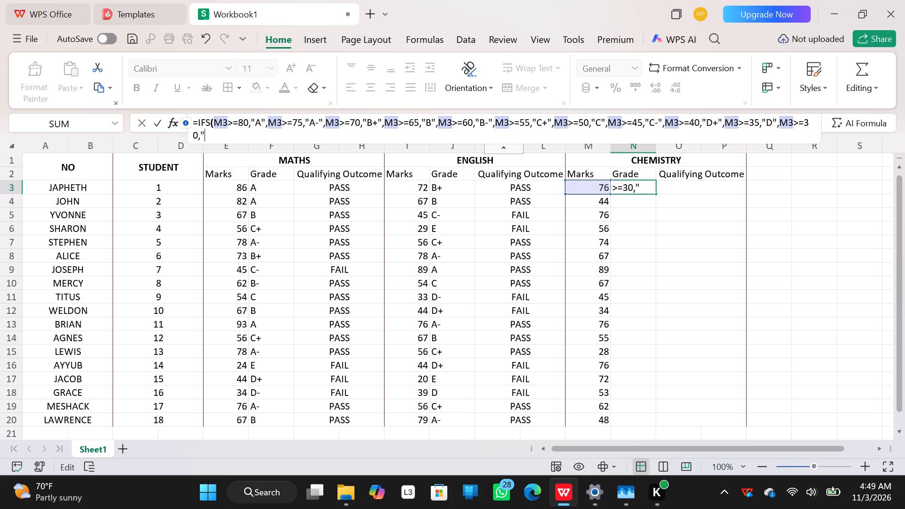
key(d)
key(minus)
key(shift+quotedbl)
key(comma)
Complete the IFS formula in N3 with the final condition M3>=0 returning "E", close it and enter it.
text(M3)
key(shift+greater)
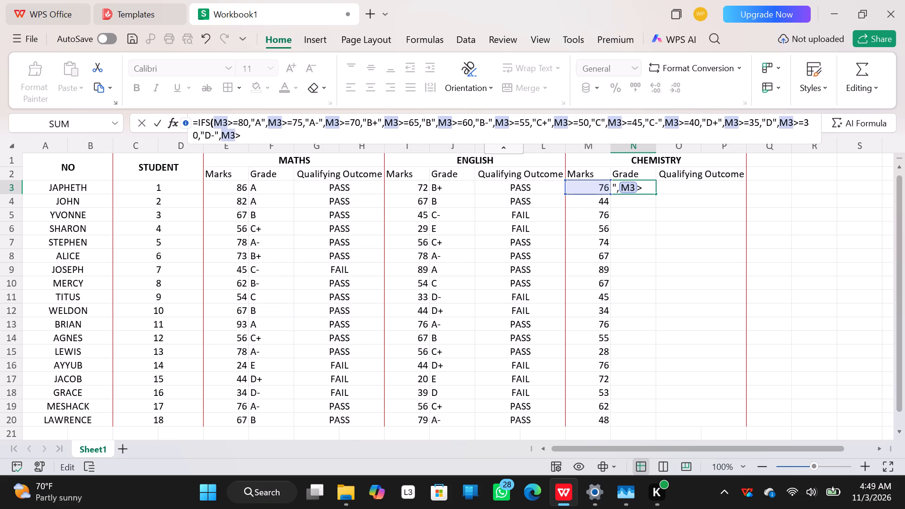
key(equal)
key(0)
key(comma)
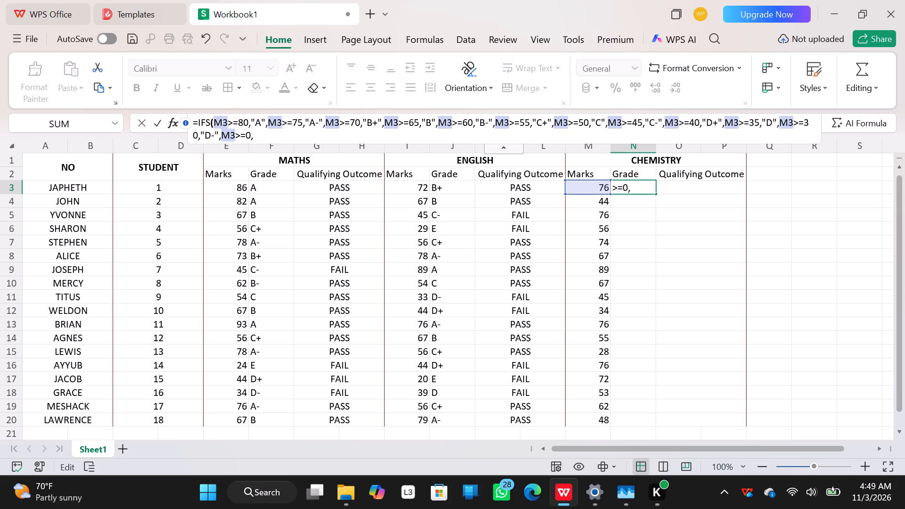
key(shift+quotedbl)
key(e)
key(shift+quotedbl)
key(shift+parenright)
key(Return)
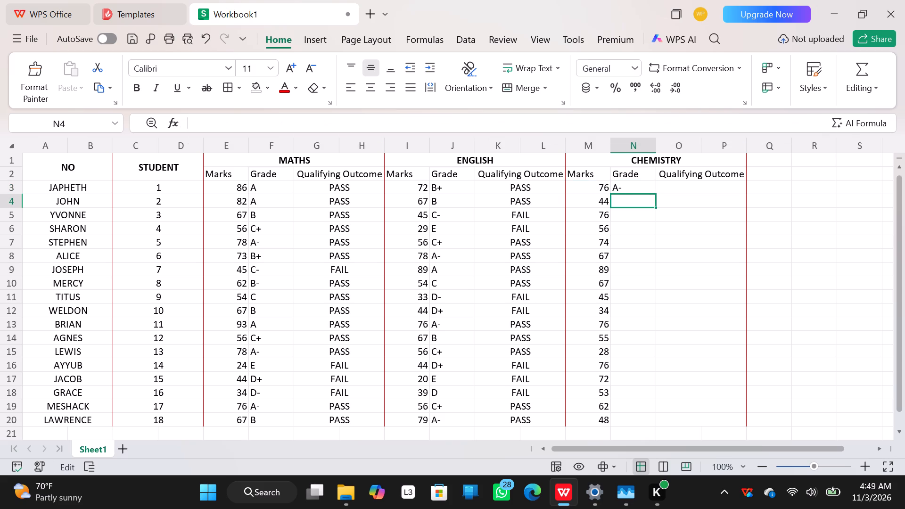
Copy the Chemistry grade formula from N3 into N4:N20 for the remaining students.
click(633, 185)
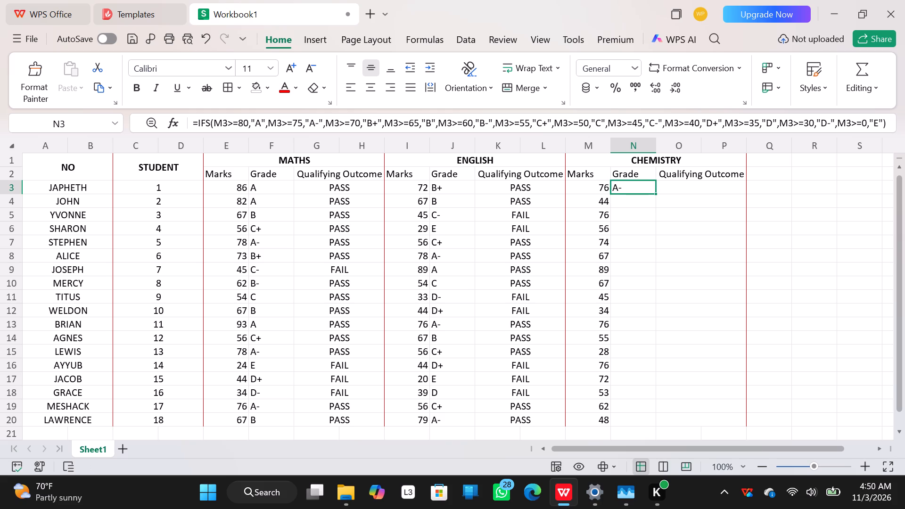
key(ctrl+c)
key(Down)
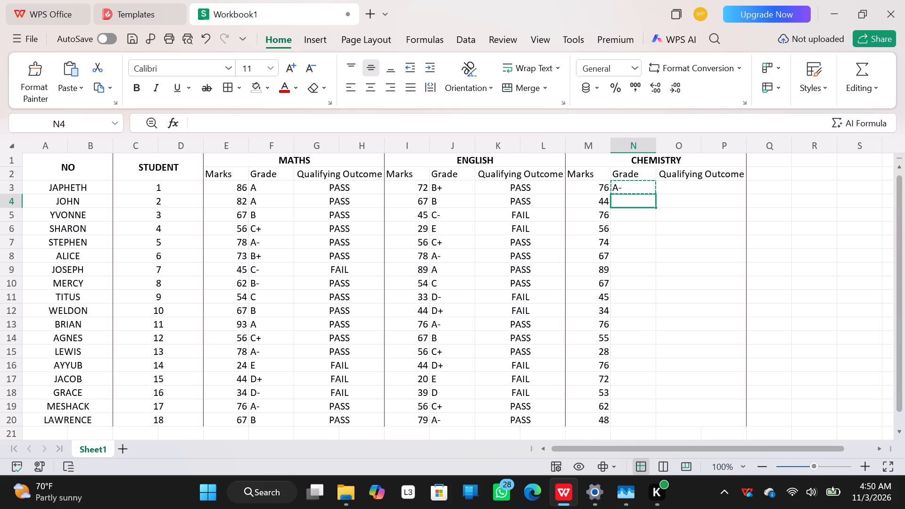
key(shift+Down)
key(shift+Down)
key(shift+Down)
key(shift+Down)
key(shift+Down)
key(shift+Down)
key(shift+Down)
key(shift+Down)
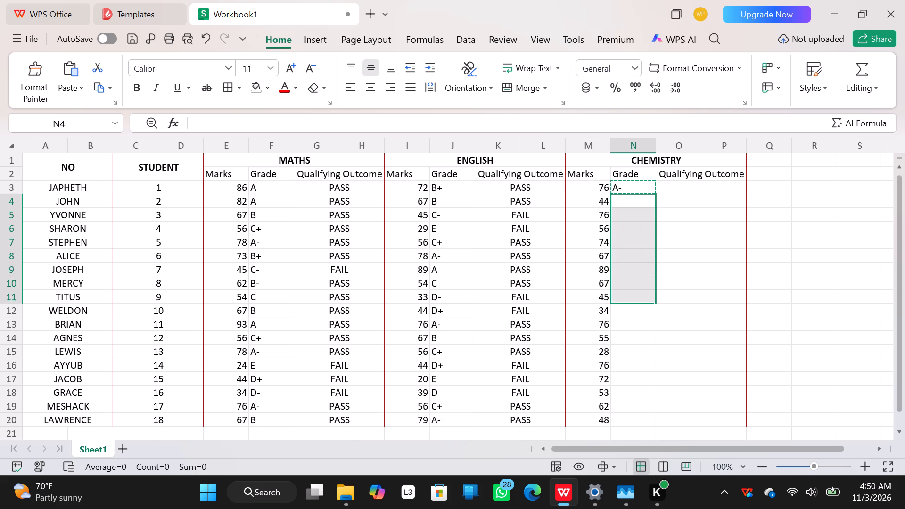
key(shift+Down)
key(shift+Down)
key(shift+Down)
key(shift+Down)
key(shift+Down)
key(shift+Down)
key(shift+Down)
key(shift+Down)
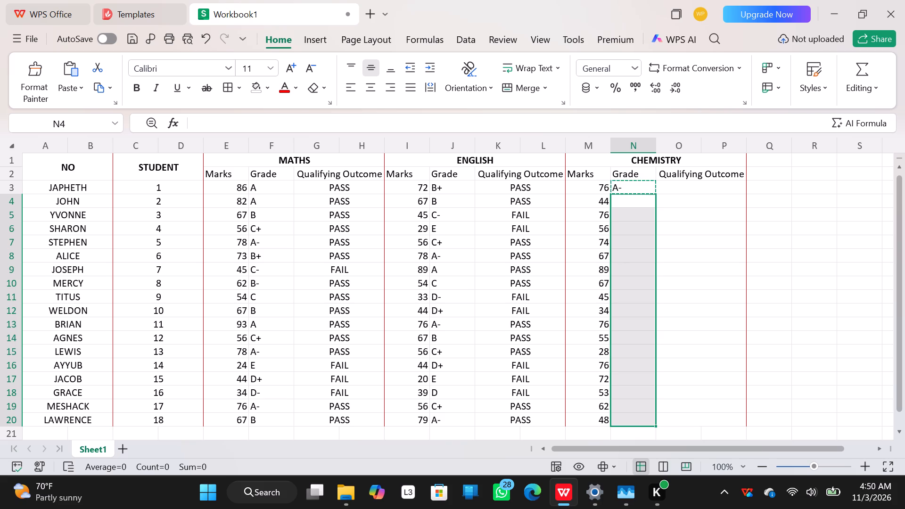
key(ctrl+v)
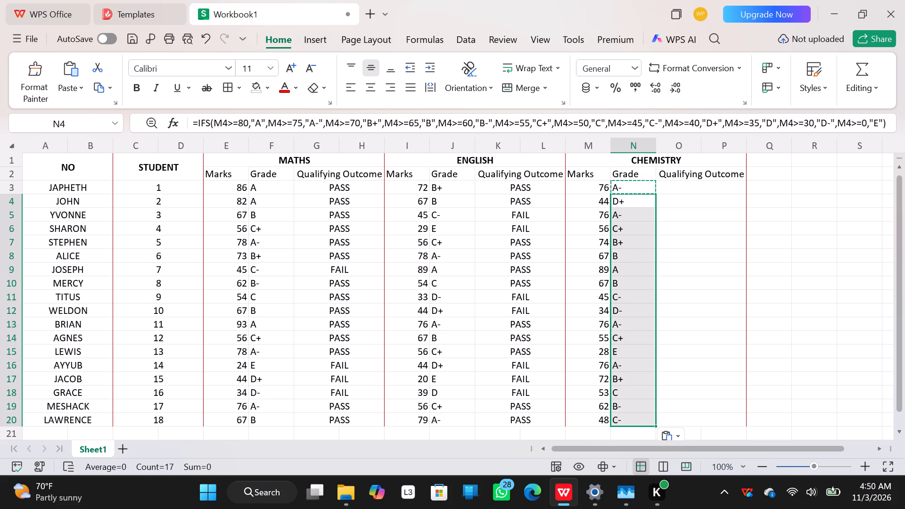
key(Return)
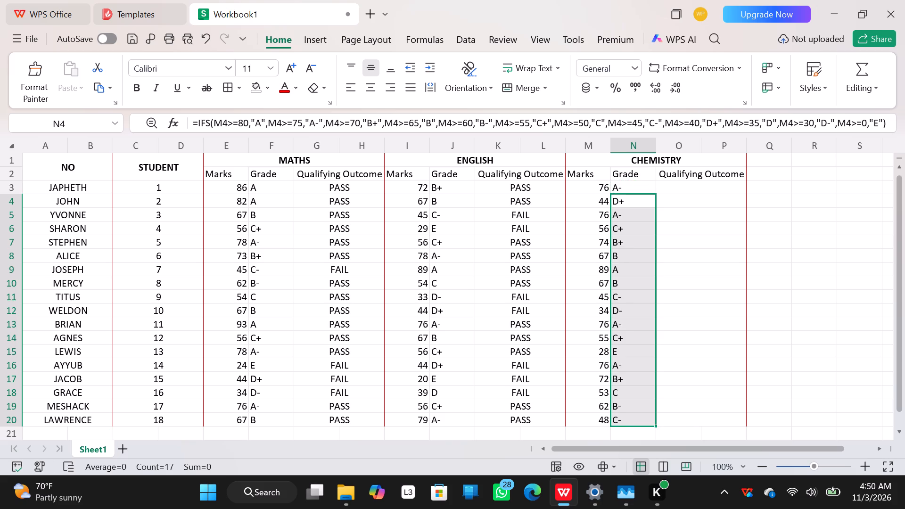
Select the first Qualifying Outcome cell of the Chemistry section, O3.
click(686, 189)
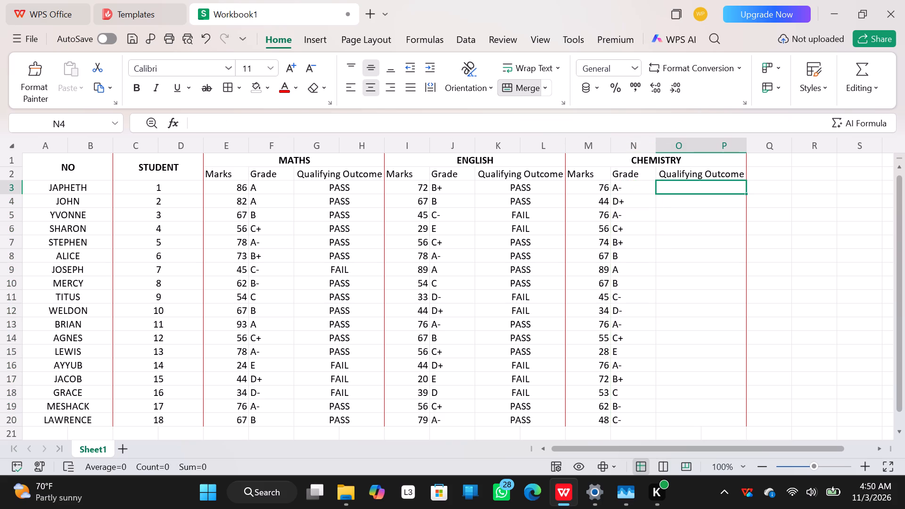
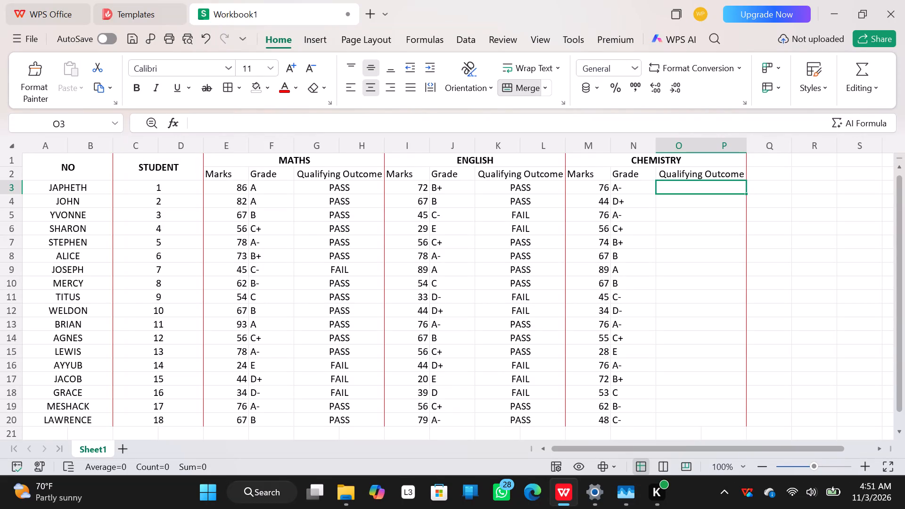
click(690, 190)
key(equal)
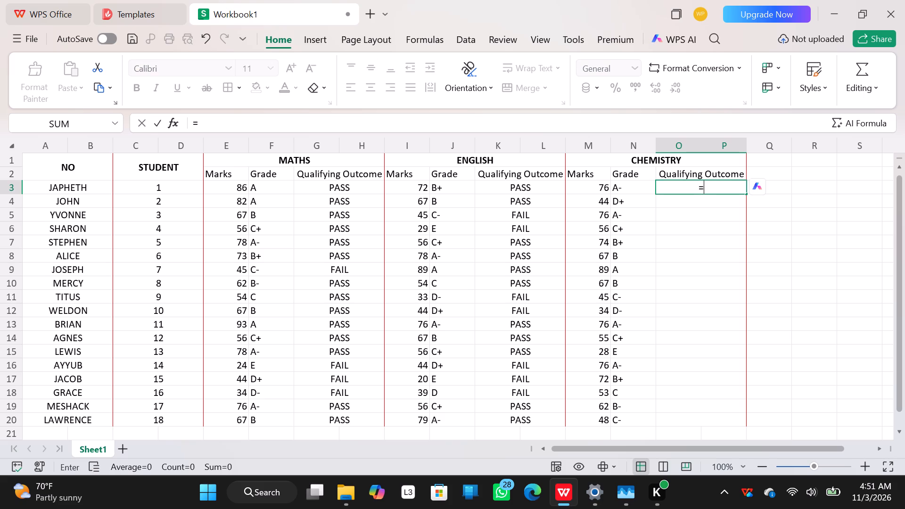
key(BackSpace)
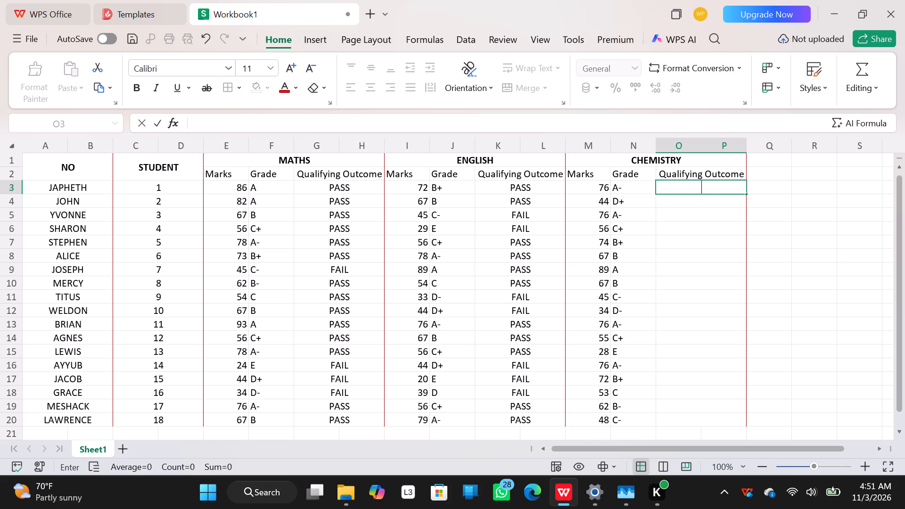
Check the Maths Qualifying Outcome formula in G3 as a reference and start an IFS formula in O3 for Chemistry.
click(366, 191)
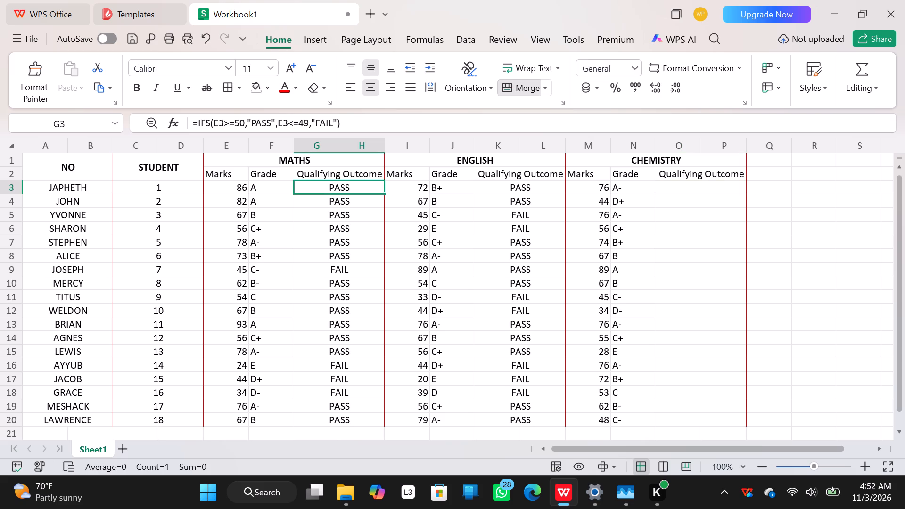
click(675, 188)
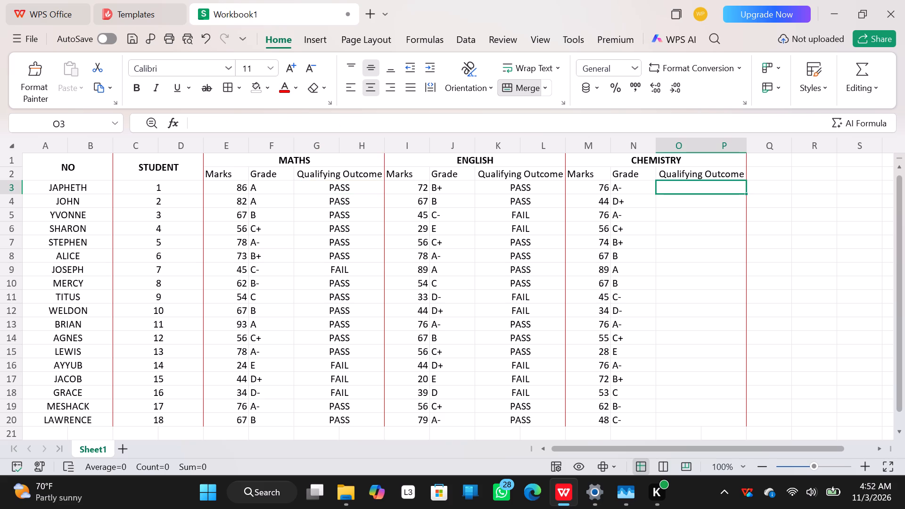
click(466, 121)
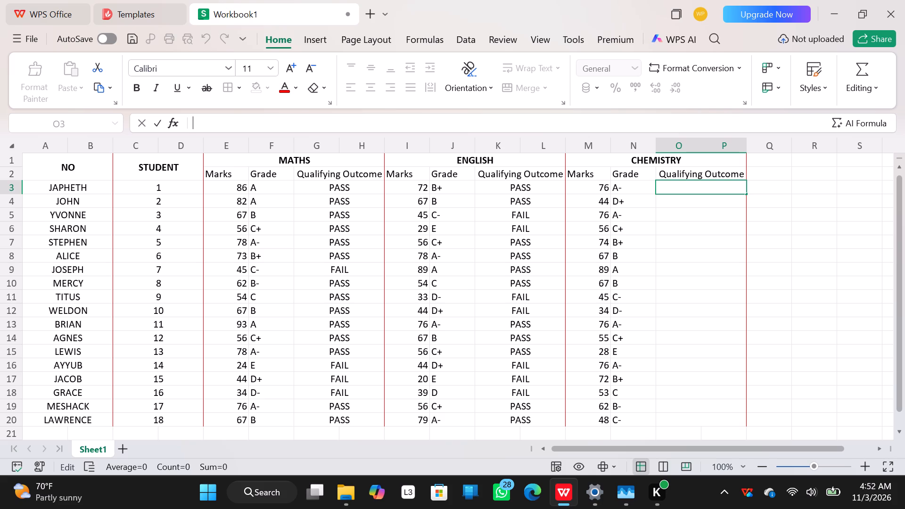
key(equal)
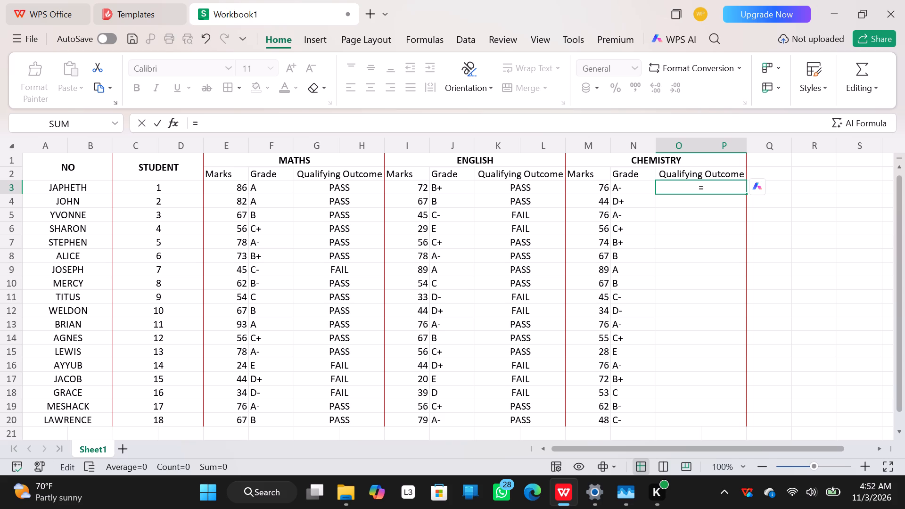
text(IFS)
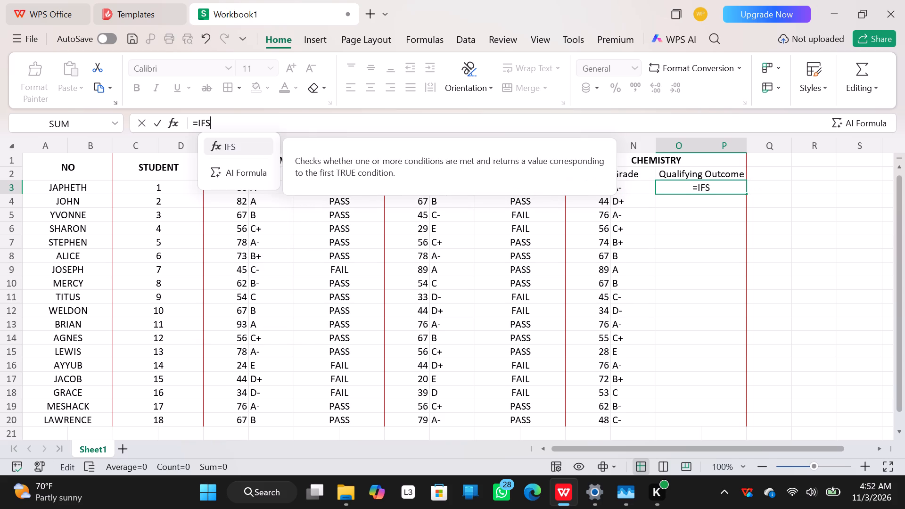
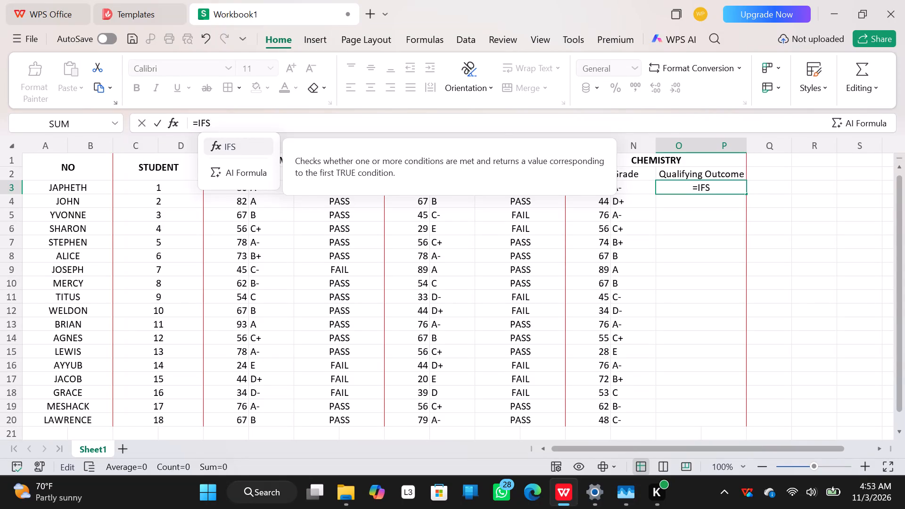
Continue the Chemistry Qualifying Outcome formula in O3 by opening the IFS arguments with a reference to the marks cell M3.
click(714, 187)
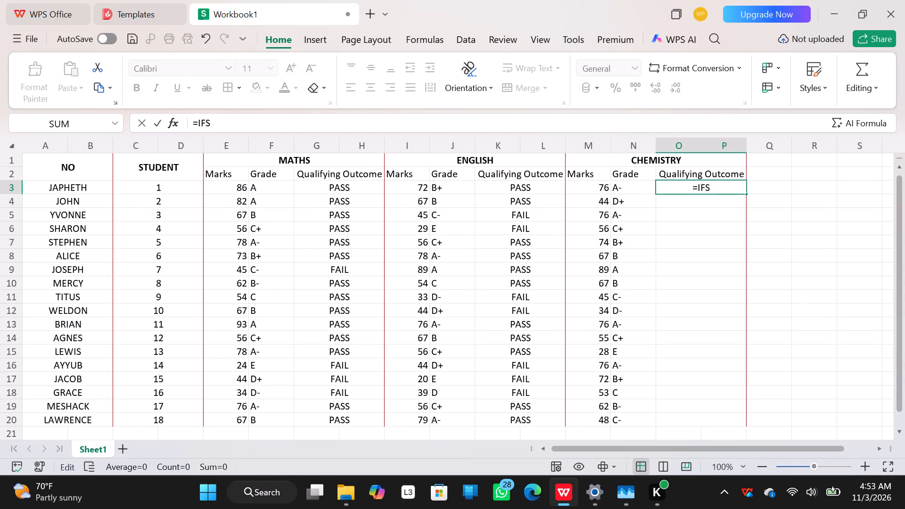
key(shift+parenleft)
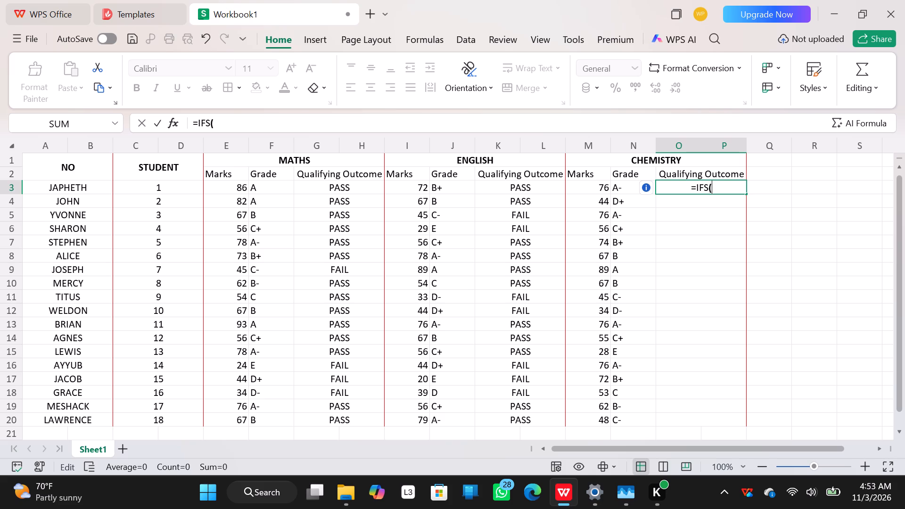
text(M3)
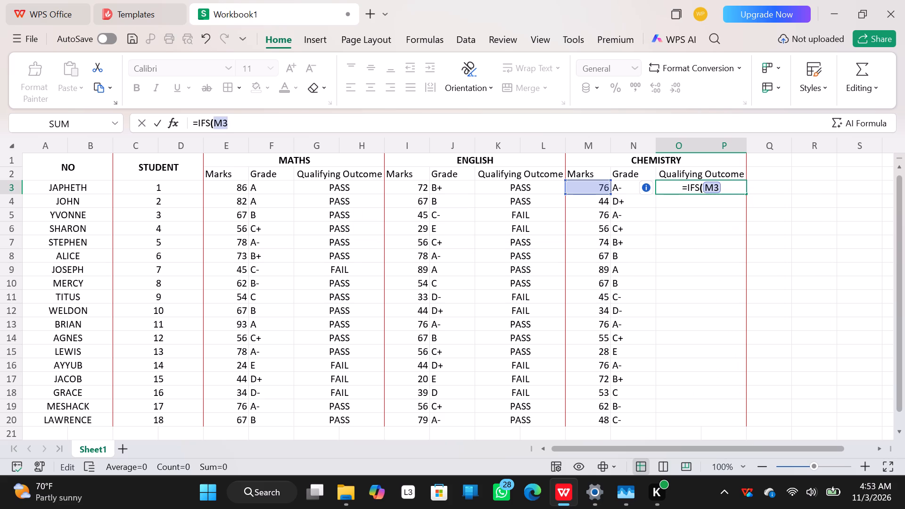
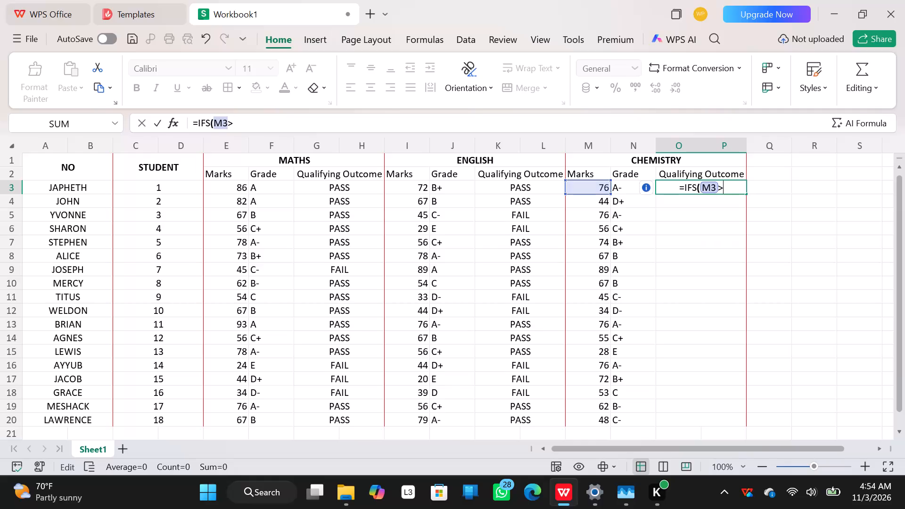
Complete the Chemistry Qualifying Outcome formula in O3 as =IFS(M3>=50,"PASS",M3<=49,"FAIL").
key(equal)
text(50)
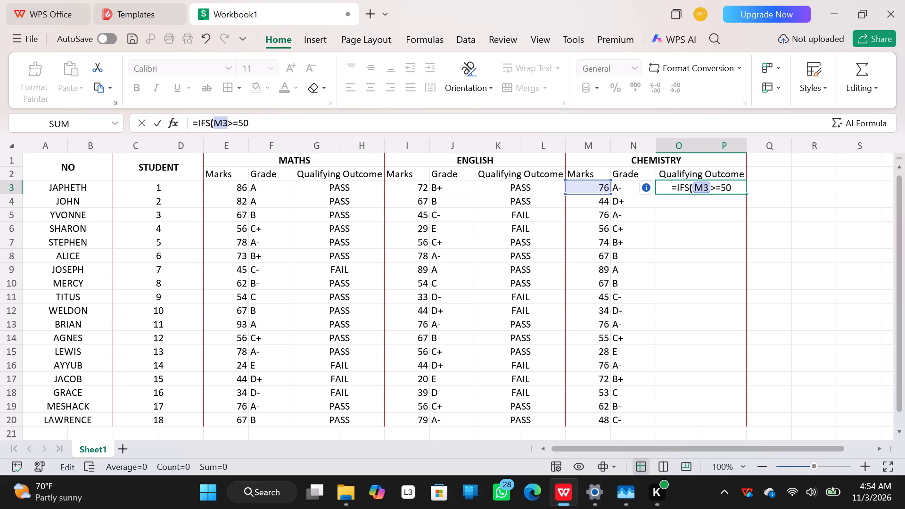
key(comma)
key(shift+quotedbl)
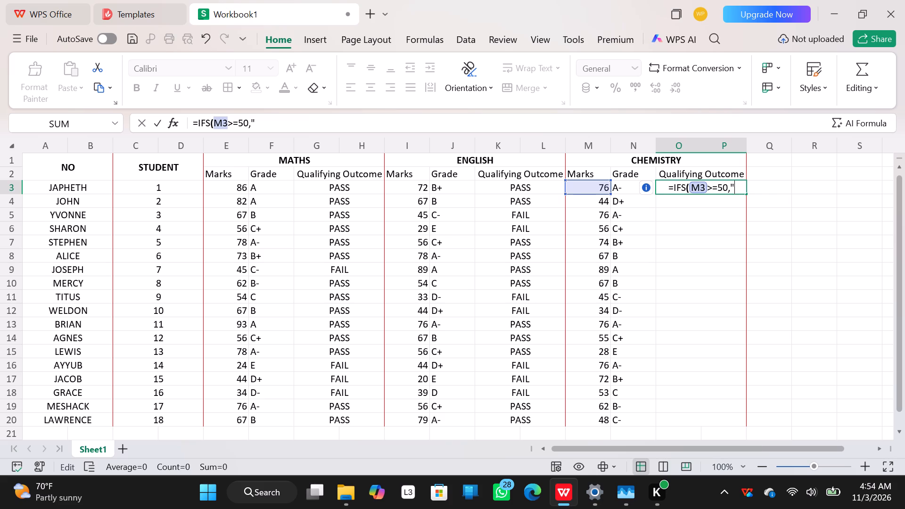
text(PASS)
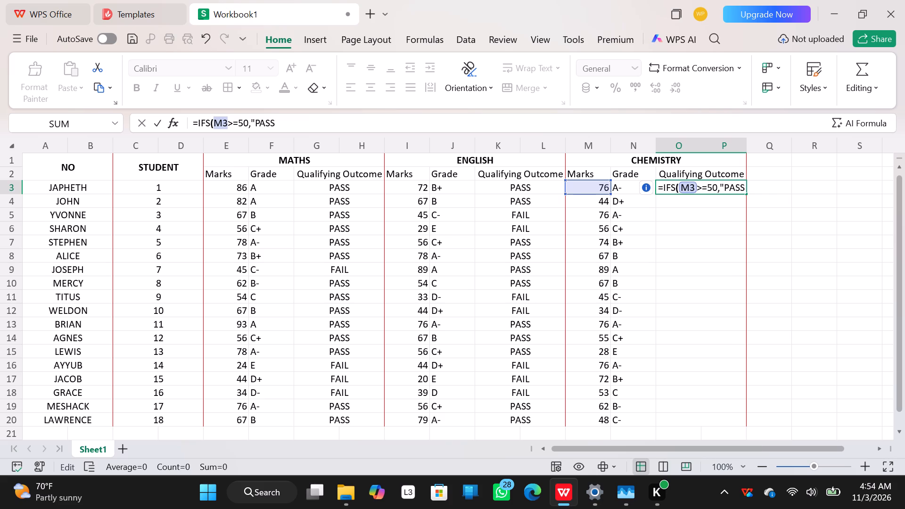
text(",)
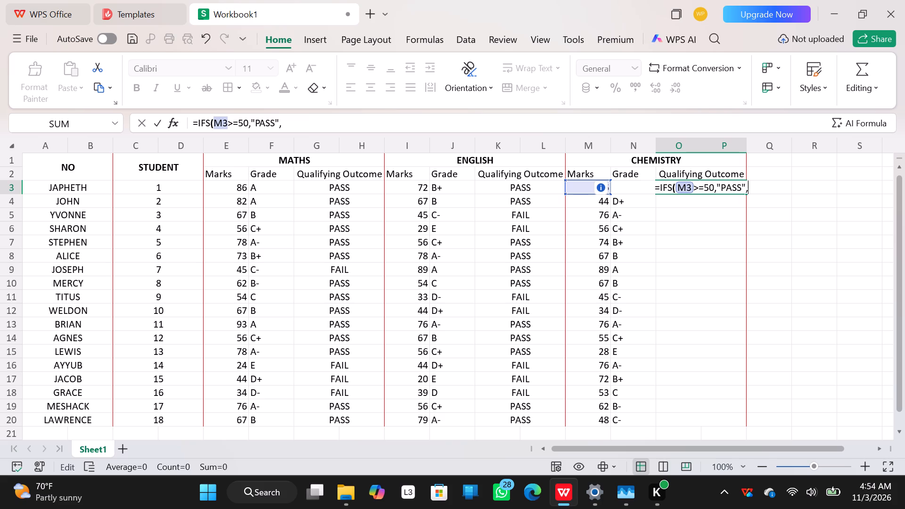
key(shift+quotedbl)
key(BackSpace)
key(m)
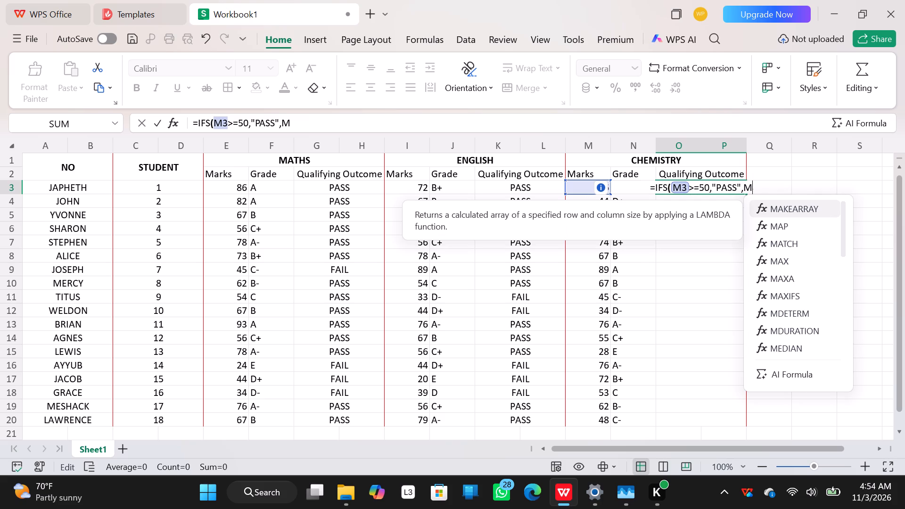
key(3)
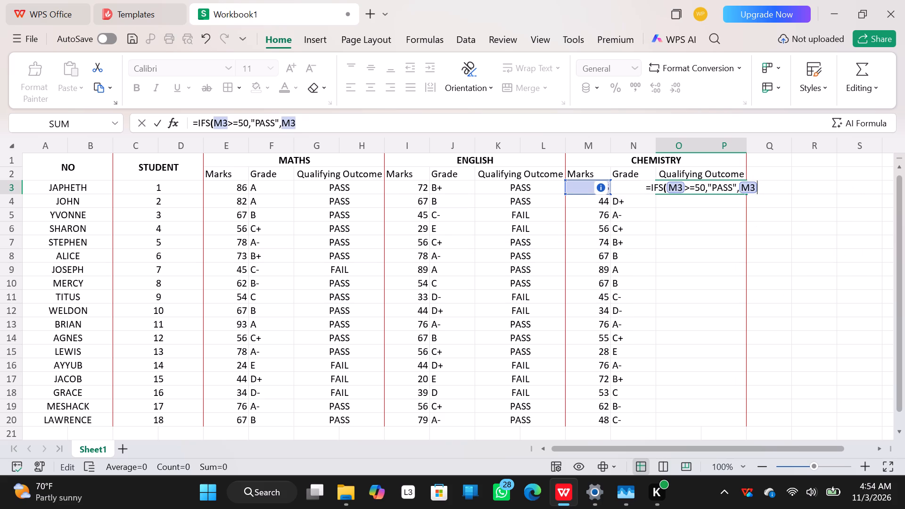
key(shift+less)
key(equal)
text(49)
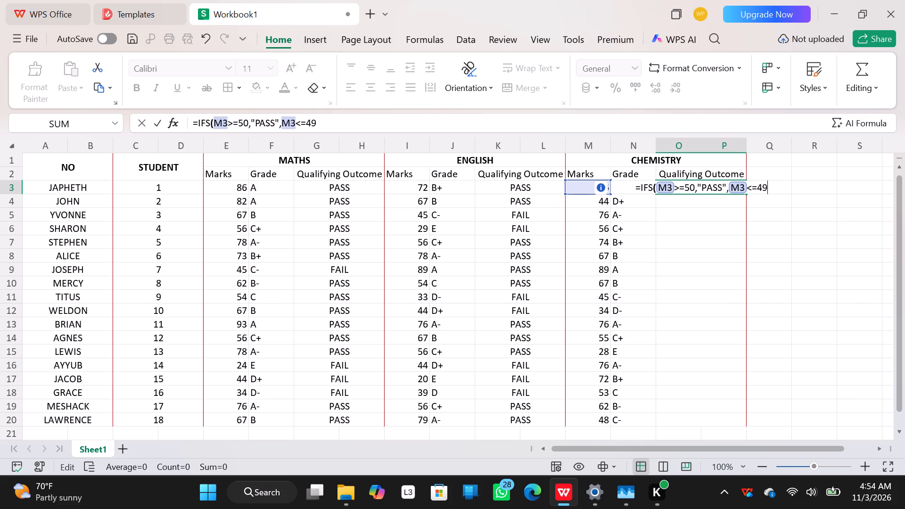
text(,"FAIL)
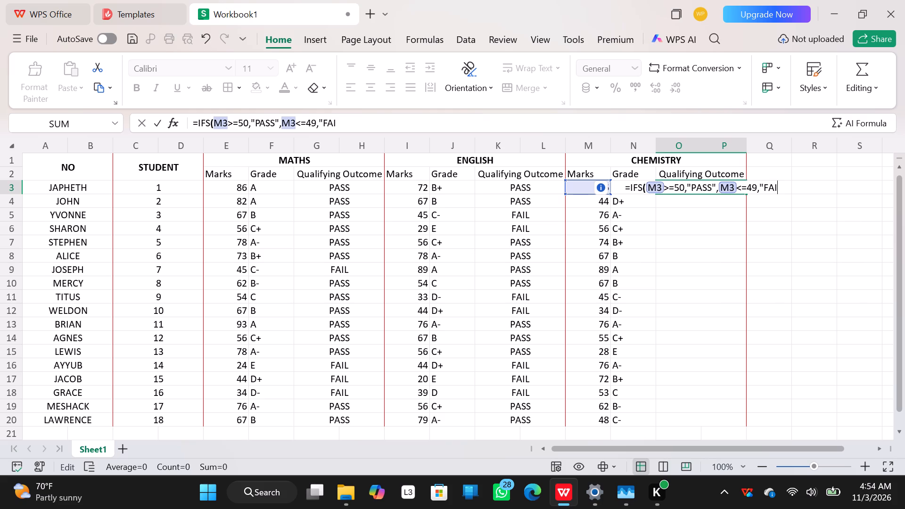
key(shift+quotedbl)
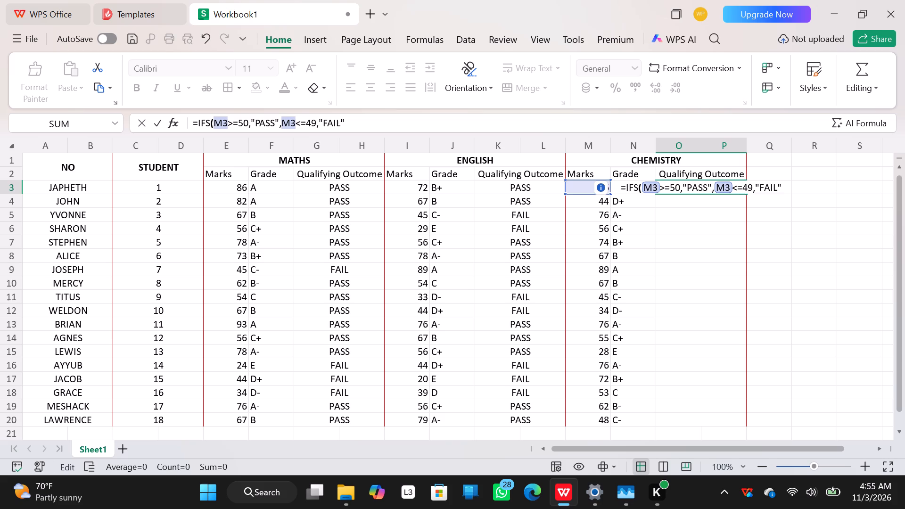
key(shift+parenright)
key(Return)
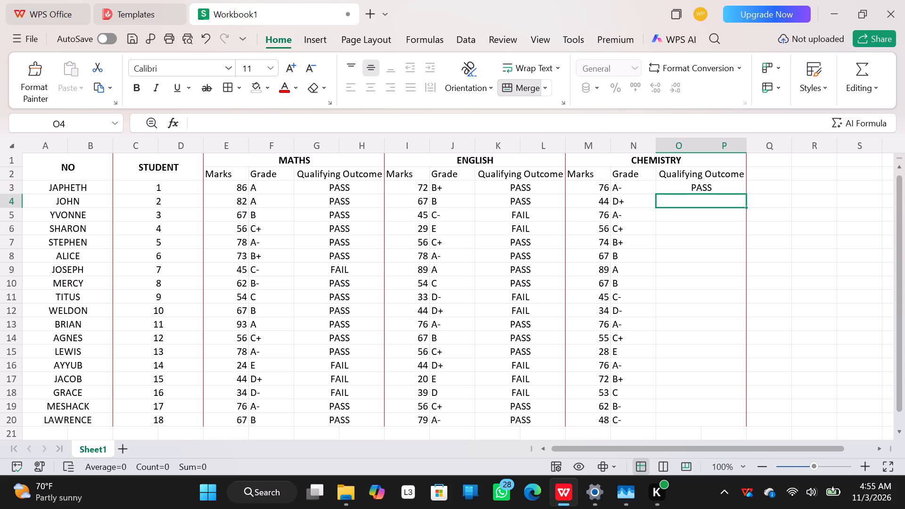
Copy the Qualifying Outcome formula from O3 into O4:O20 for the remaining Chemistry students.
click(703, 186)
key(ctrl+c)
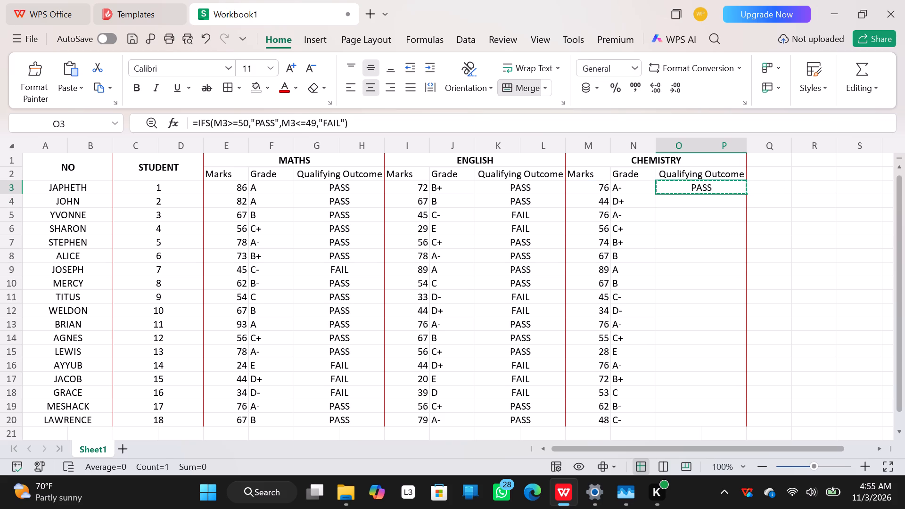
key(Down)
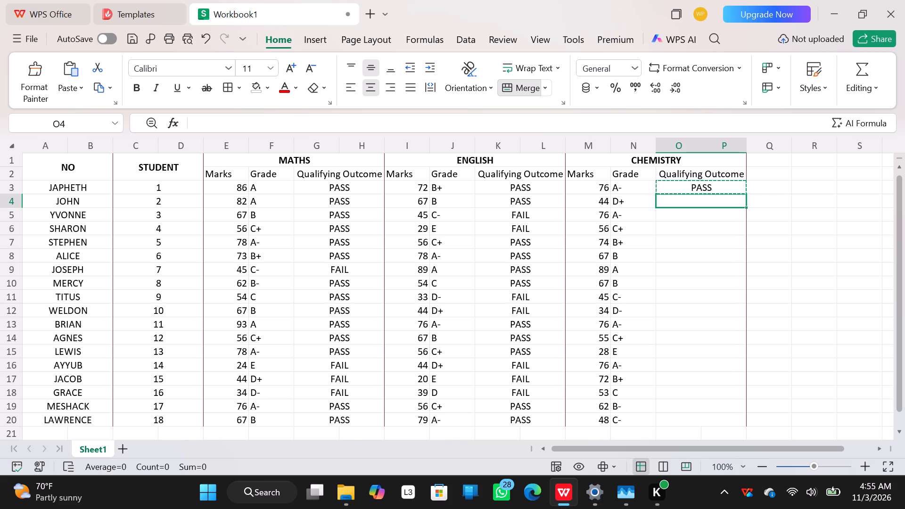
key(shift+Down)
key(shift+Up)
key(shift+Down)
key(shift+Down)
key(shift+Down)
key(shift+Down)
key(shift+Down)
key(shift+Down)
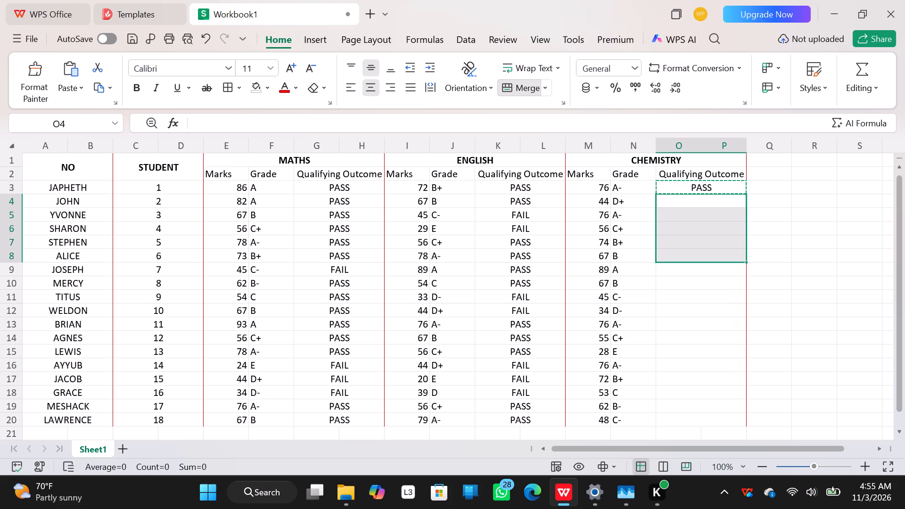
key(shift+Down)
key(shift+Down)
key(shift+Down)
key(shift+Down)
key(shift+Down)
key(shift+Down)
key(shift+Down)
key(shift+Down)
key(shift+Down)
key(shift+Down)
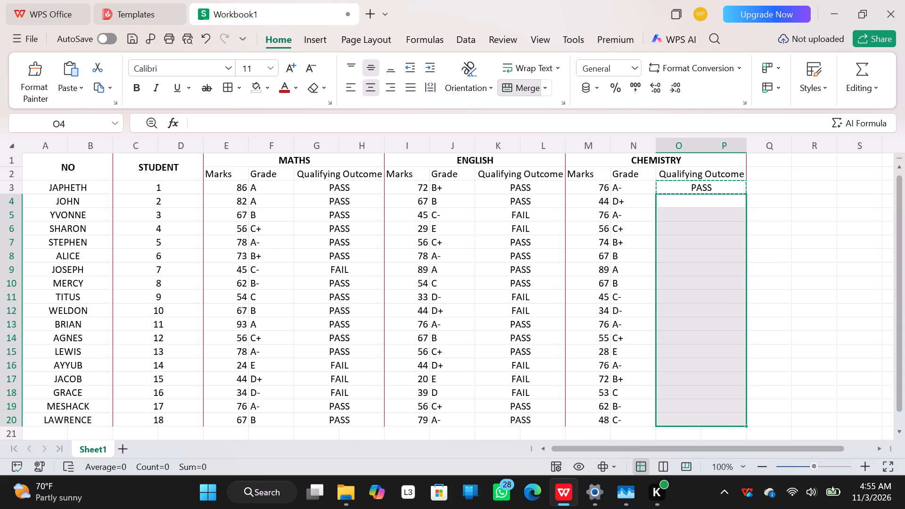
key(ctrl+v)
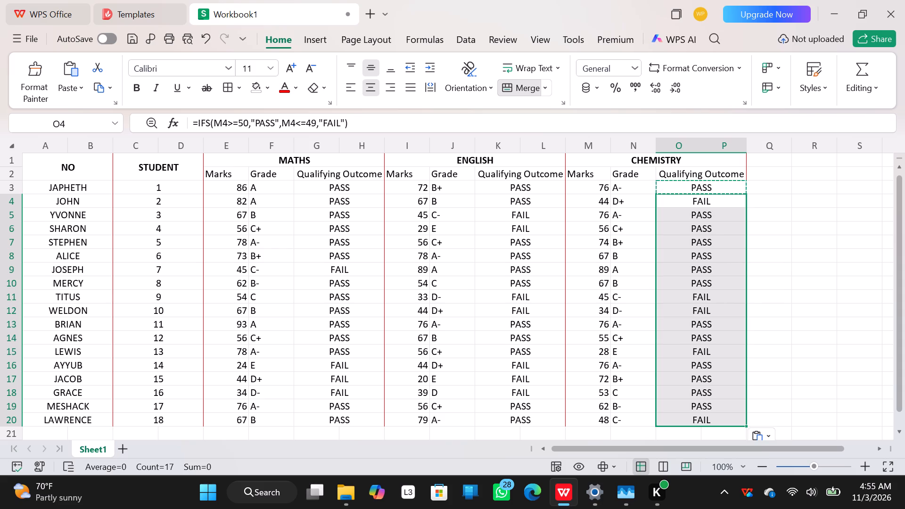
key(Return)
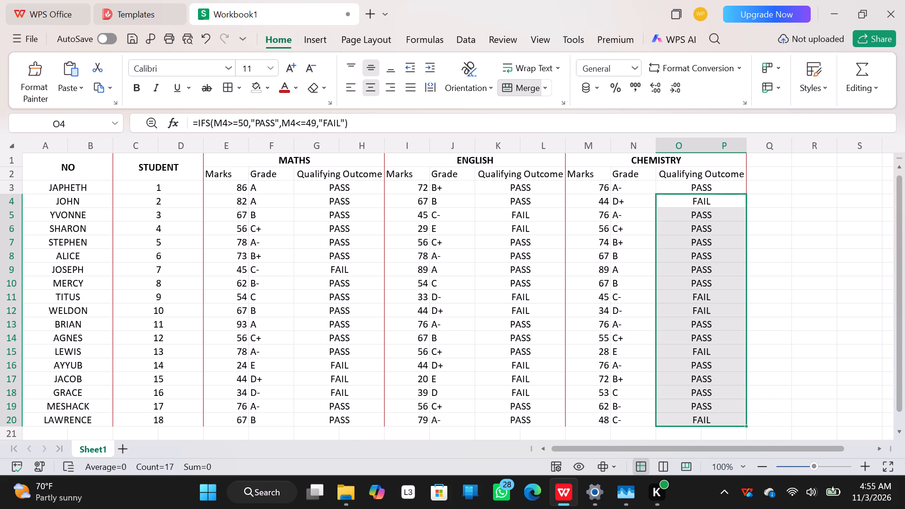
Redraw the missing red border segments along the Chemistry section's outer edge, between columns P and Q, in rows 4, 8 to 12 and 20.
click(811, 246)
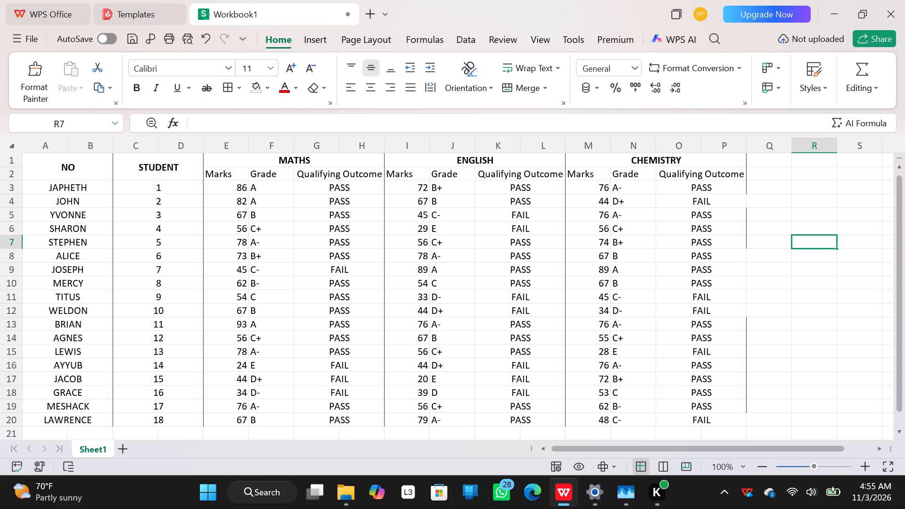
click(189, 84)
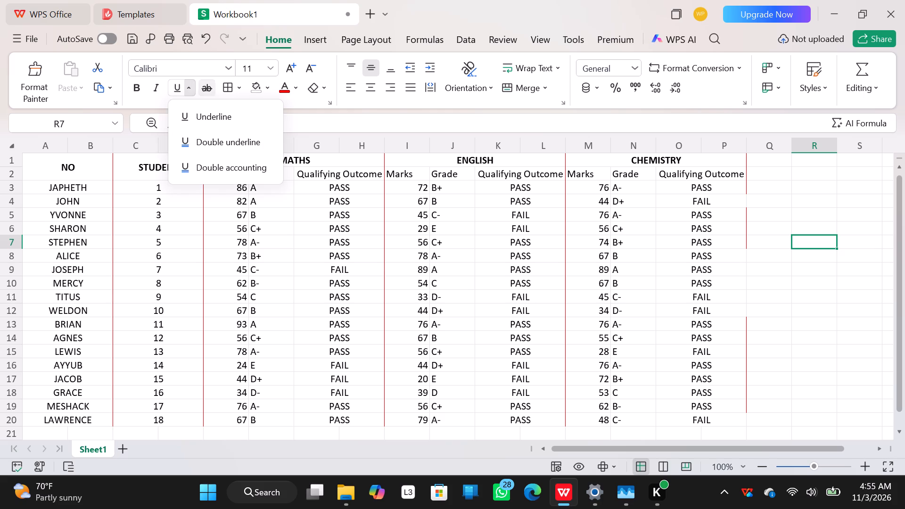
click(239, 83)
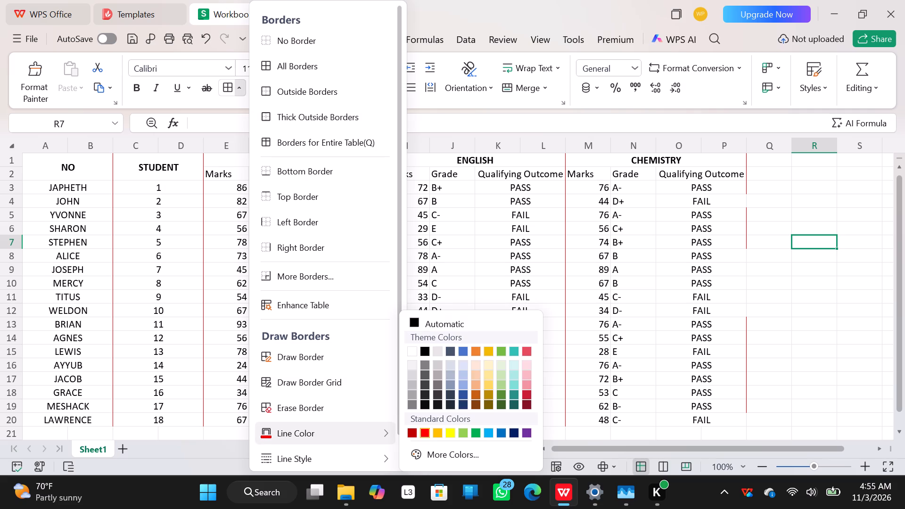
click(422, 433)
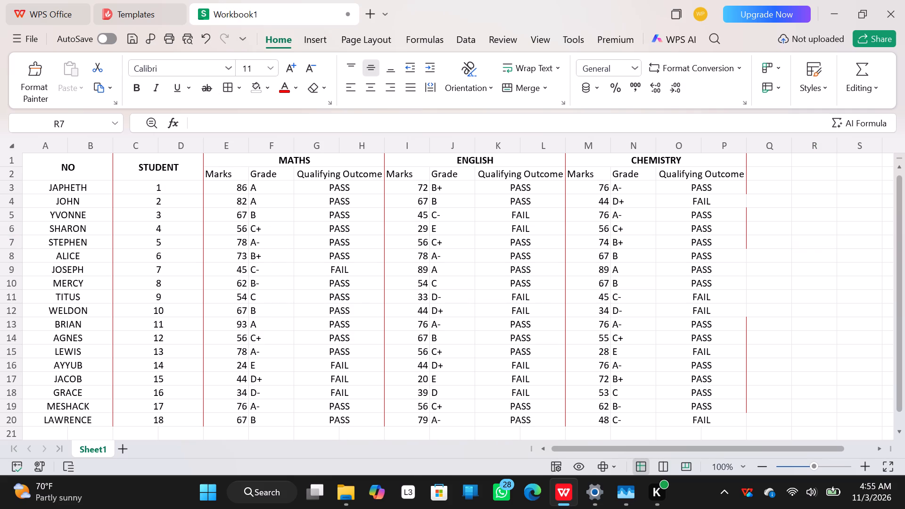
click(747, 199)
click(746, 258)
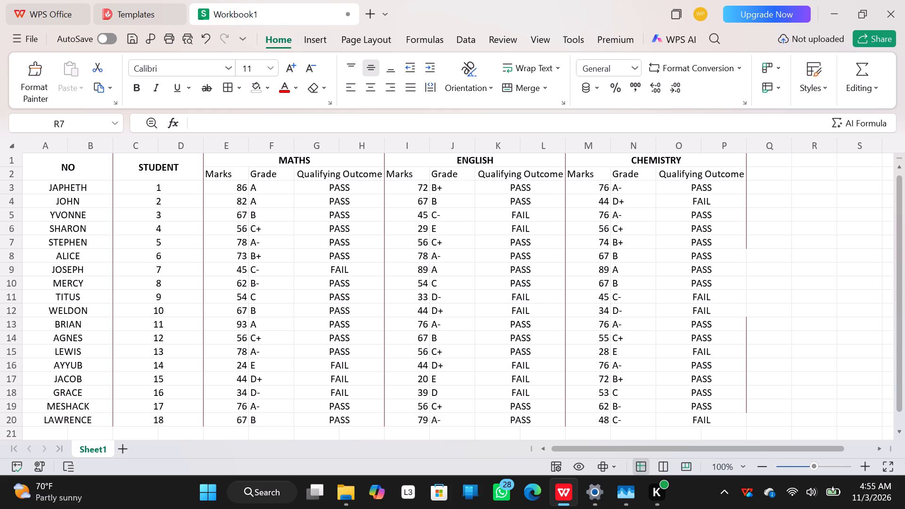
click(746, 266)
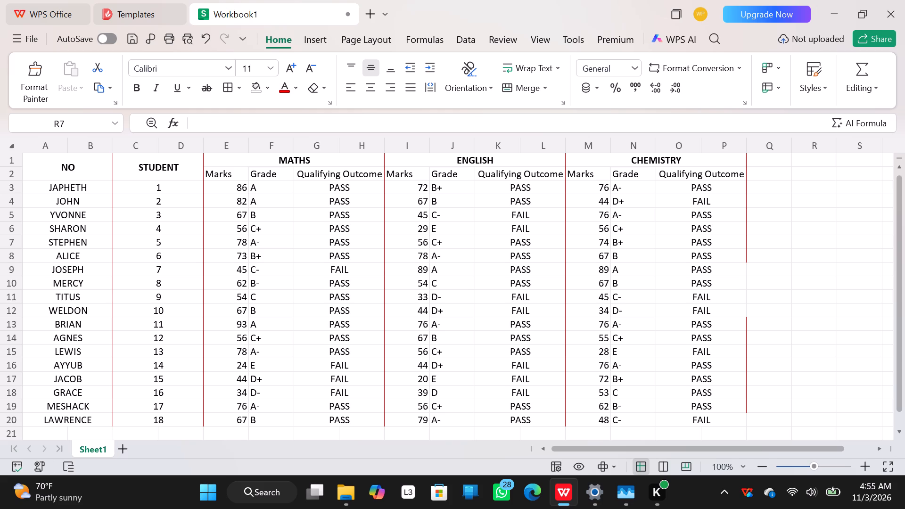
click(747, 279)
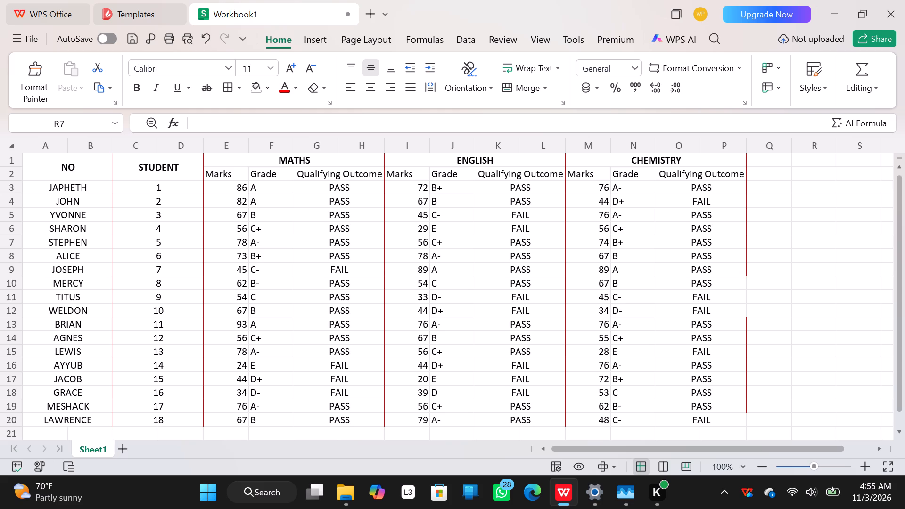
click(747, 293)
click(747, 305)
click(746, 418)
key(Return)
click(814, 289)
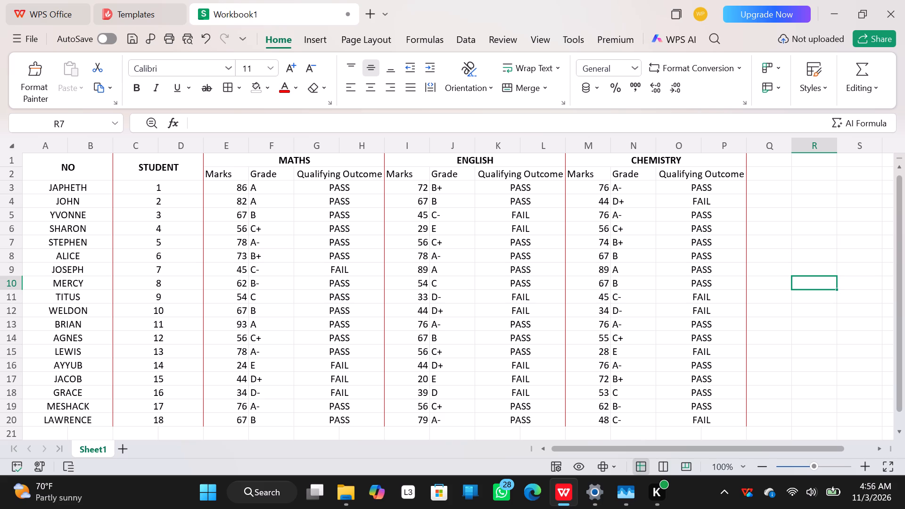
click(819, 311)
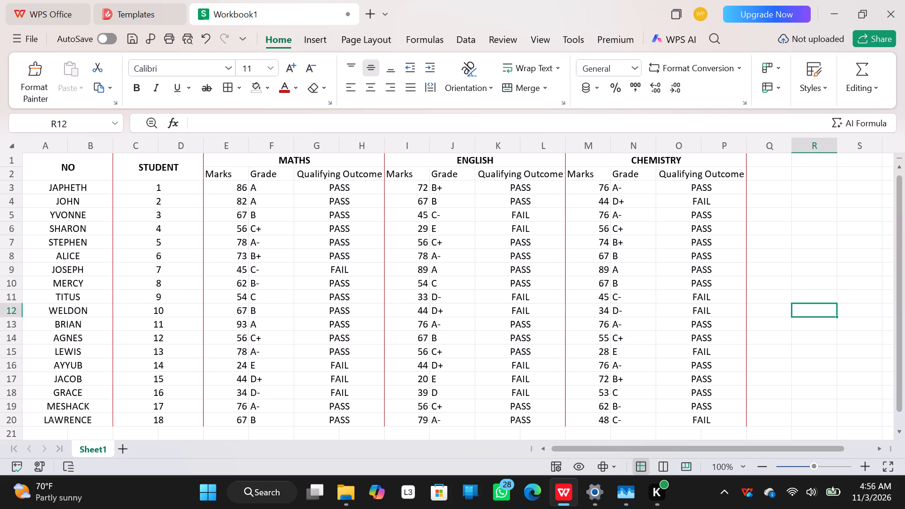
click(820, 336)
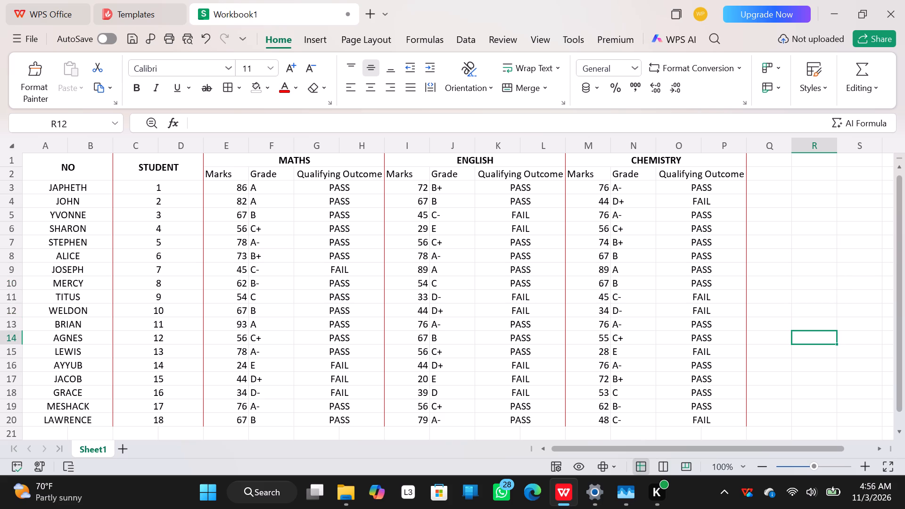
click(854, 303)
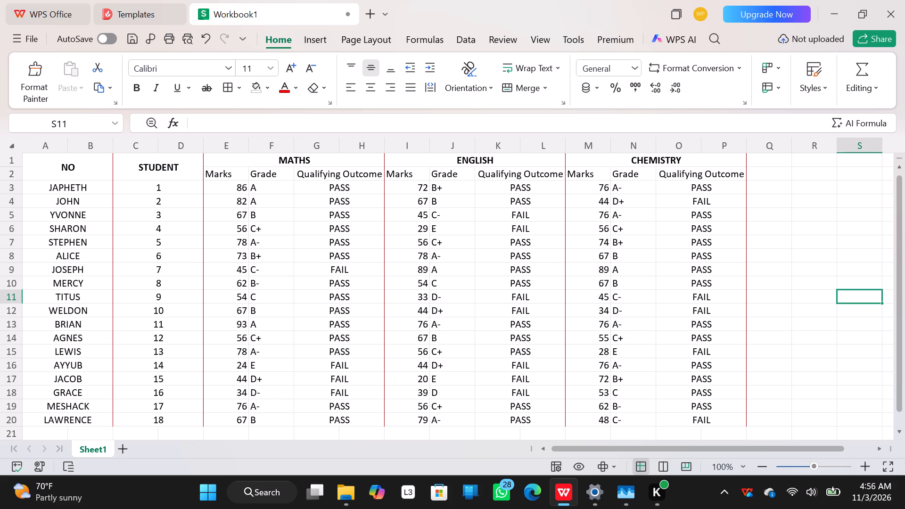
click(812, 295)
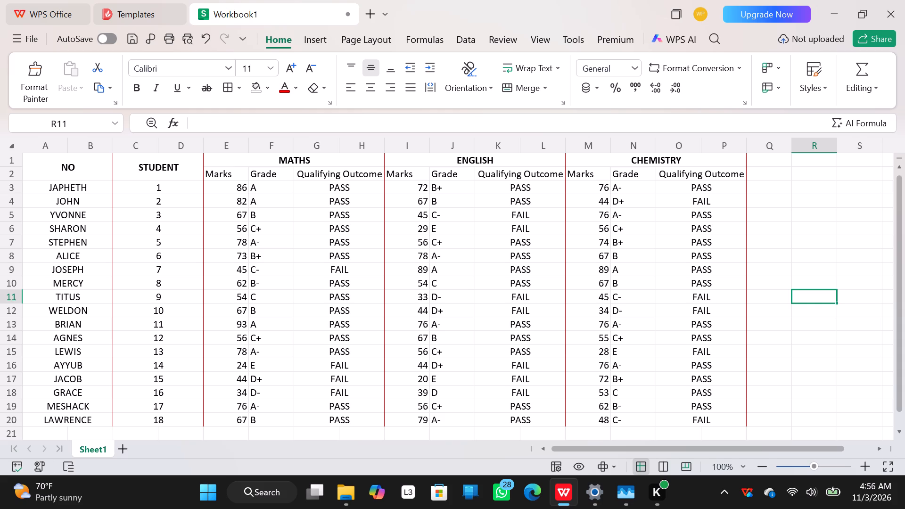
Review the completed results table across the Maths, English and Chemistry sections, checking marks, grades, outcomes and borders for all students.
scroll(797, 224, left, 2)
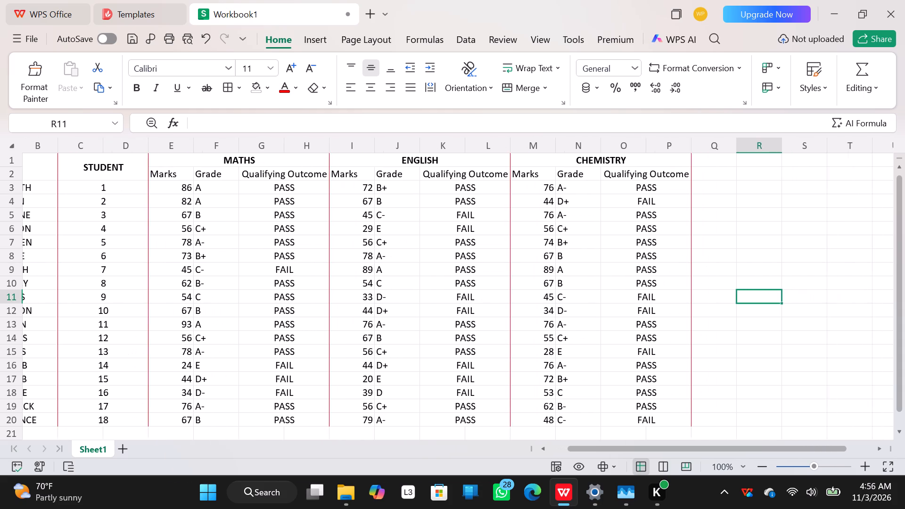
scroll(797, 224, left, 2)
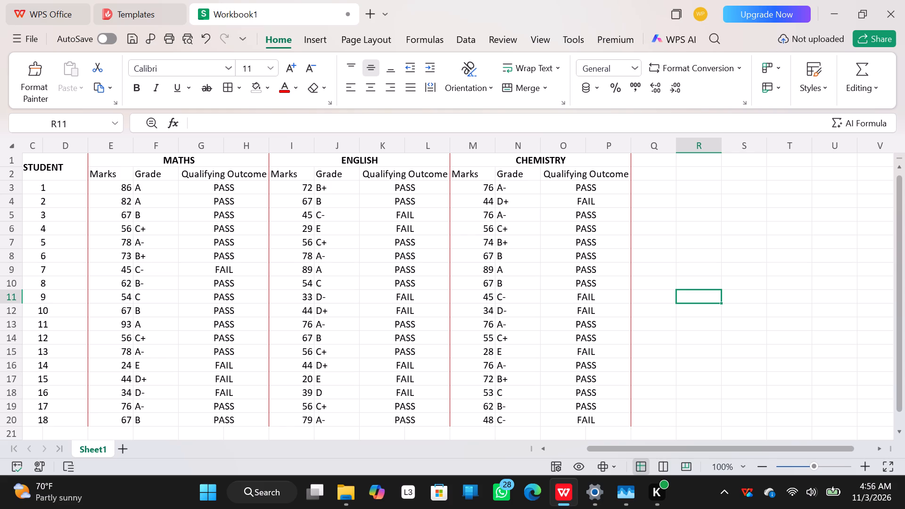
click(820, 231)
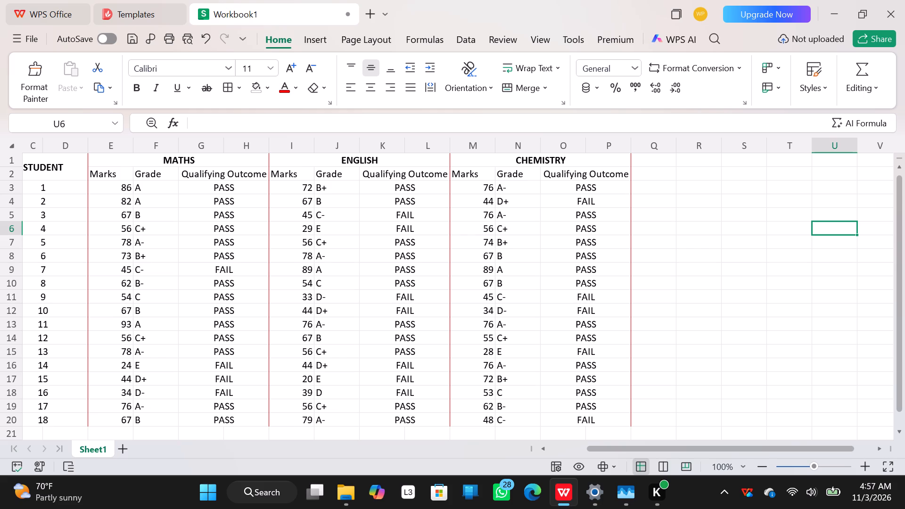
click(787, 210)
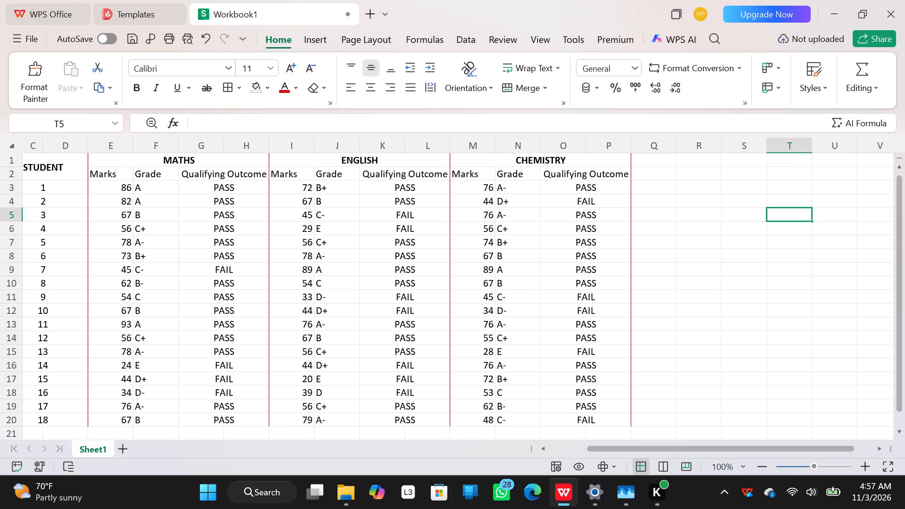
scroll(740, 273, down, 2)
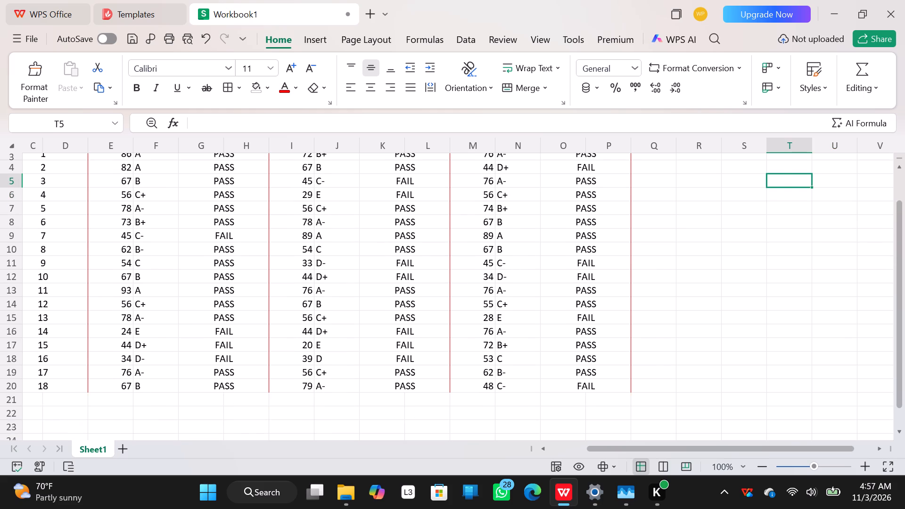
scroll(740, 273, right, 4)
scroll(740, 273, up, 1)
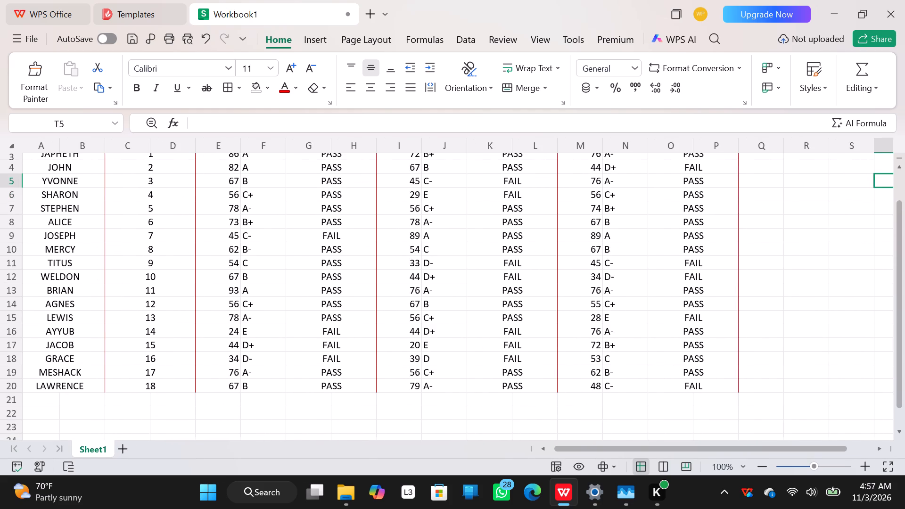
scroll(740, 273, up, 2)
scroll(740, 273, right, 1)
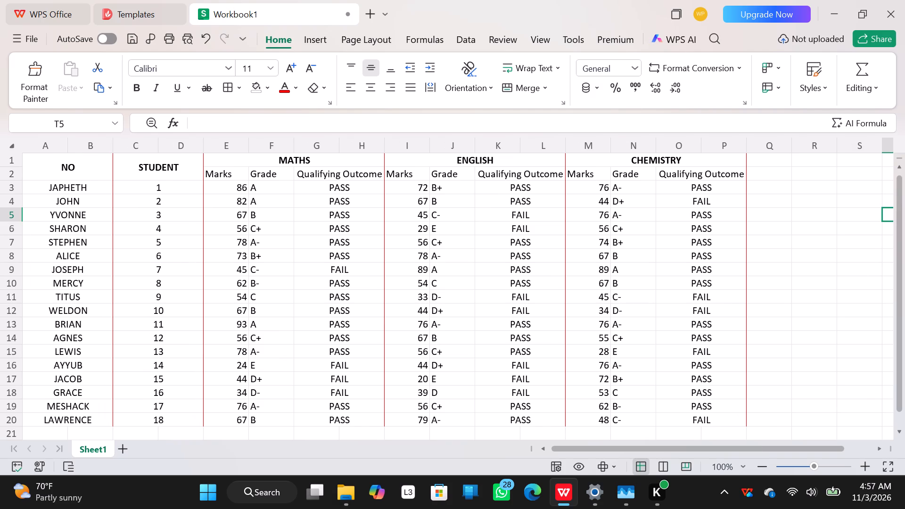
scroll(740, 273, right, 1)
scroll(740, 273, left, 5)
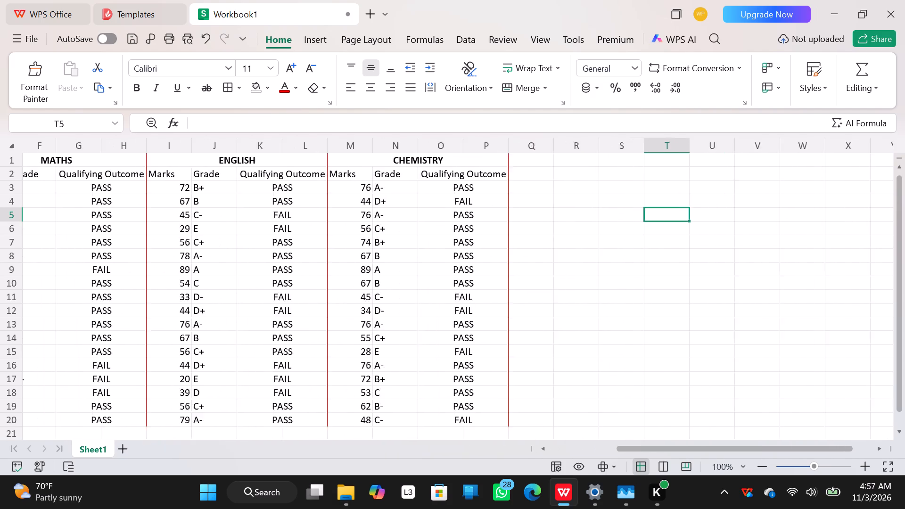
scroll(740, 273, left, 6)
scroll(740, 273, right, 5)
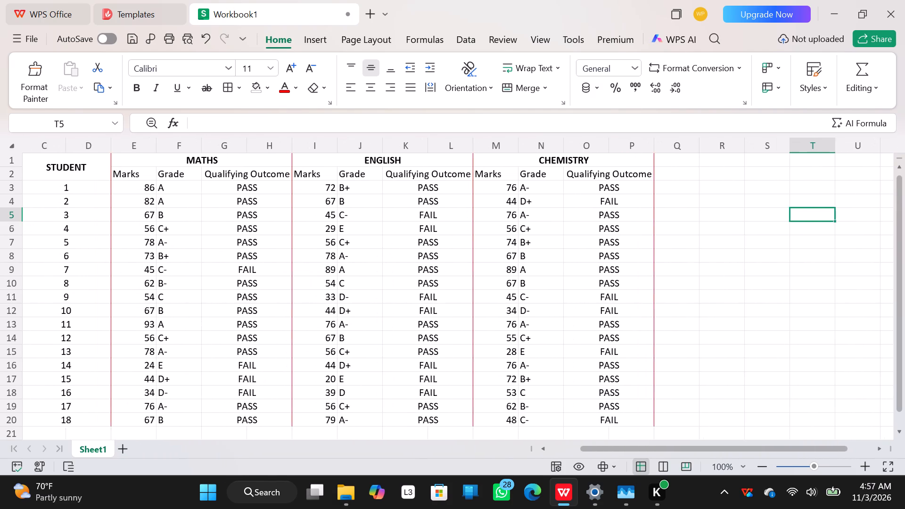
scroll(740, 273, right, 1)
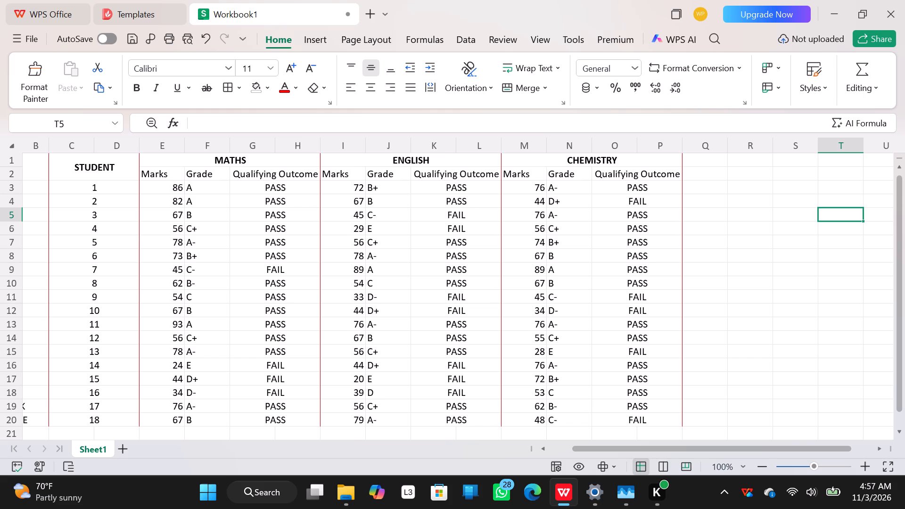